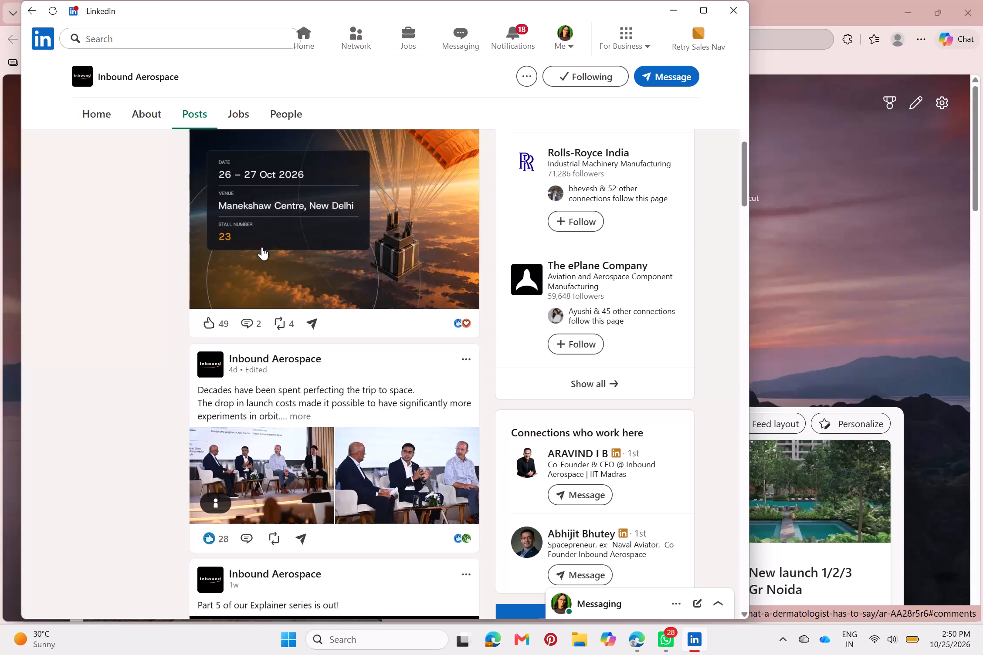
Look through Inbound Aerospace's recent company posts and replay the Inbound Explainer Series Part 5 video.
scroll(304, 313, "down", 5)
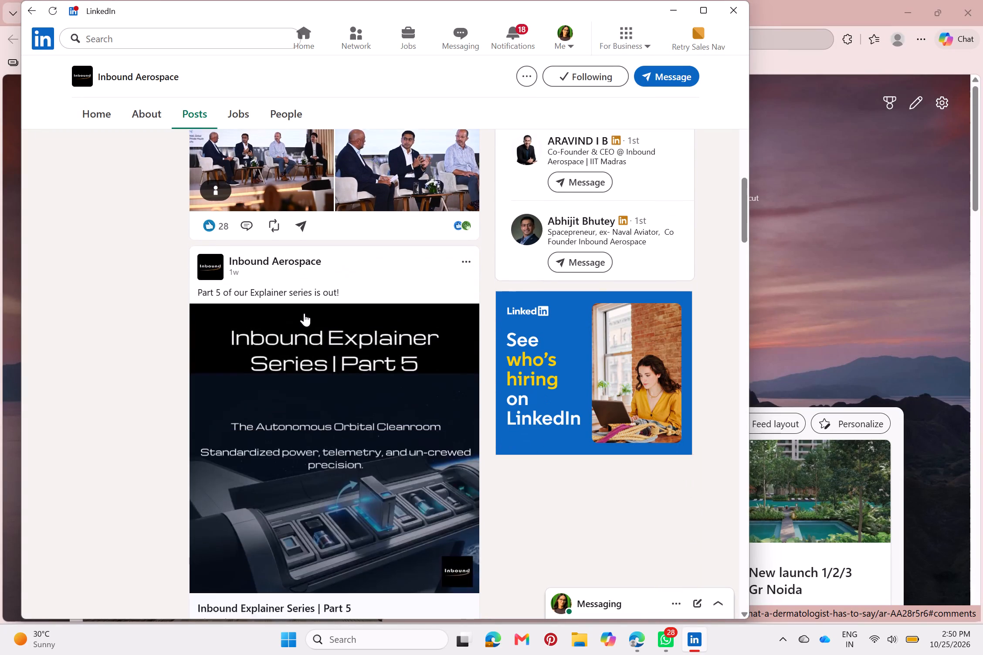
scroll(316, 415, "up", 1)
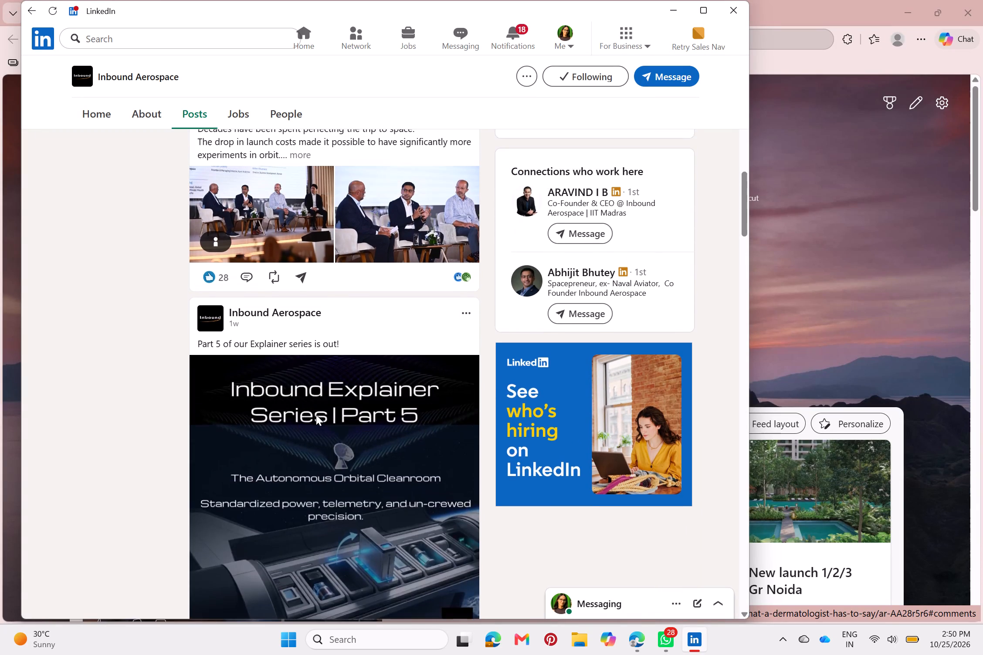
scroll(316, 415, "down", 2)
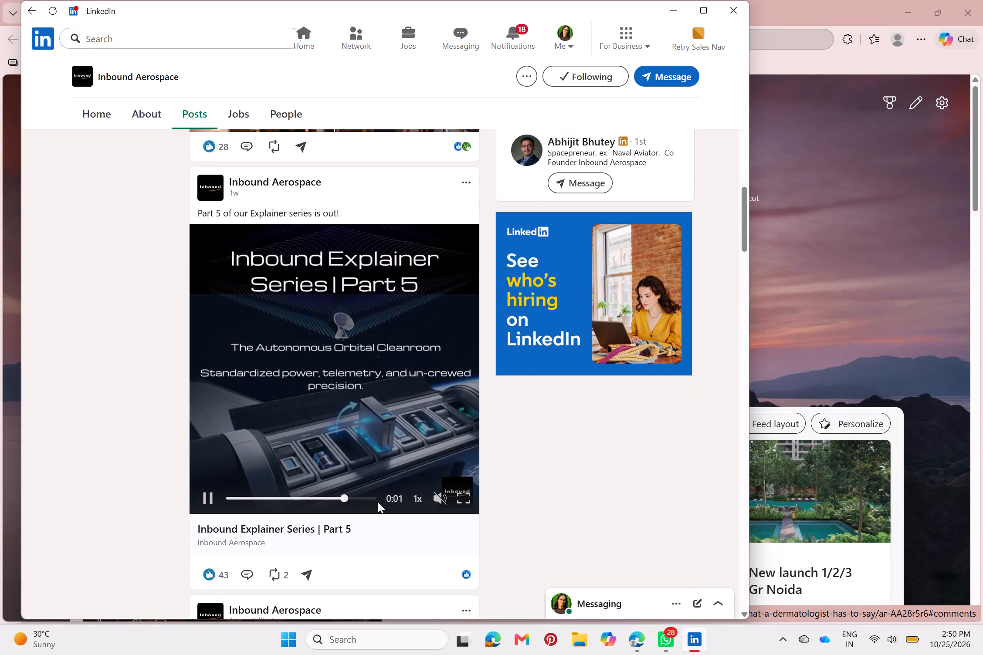
left_click(437, 499)
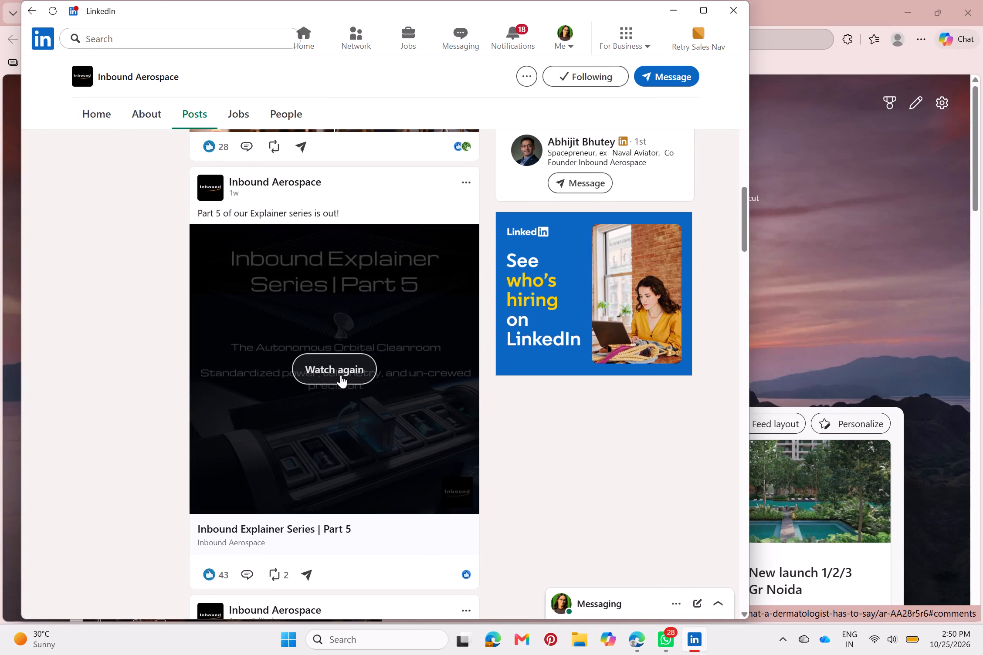
left_click(341, 375)
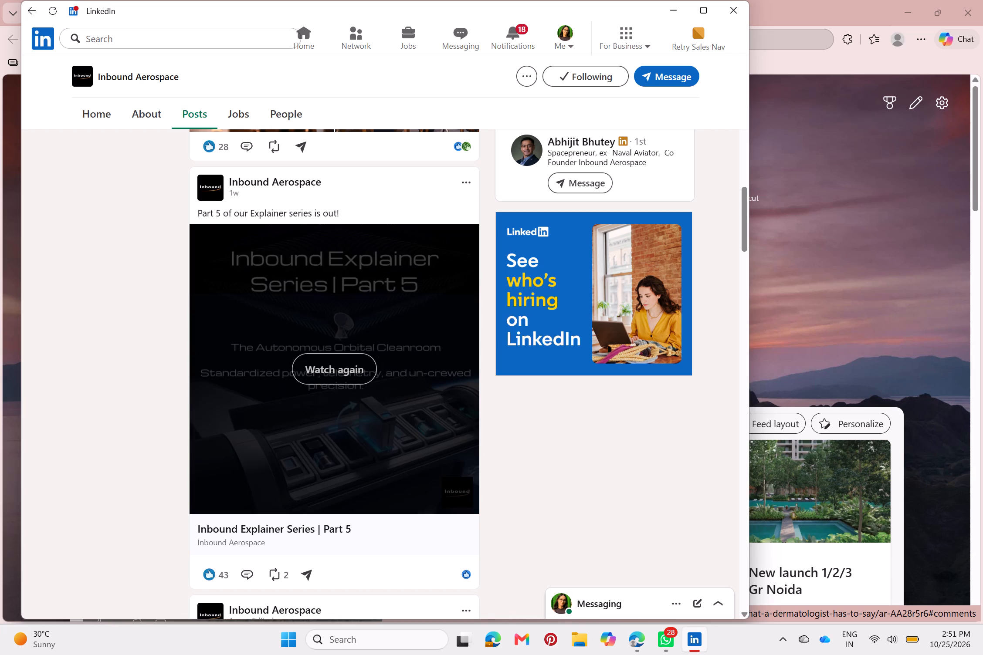
scroll(333, 283, "down", 4)
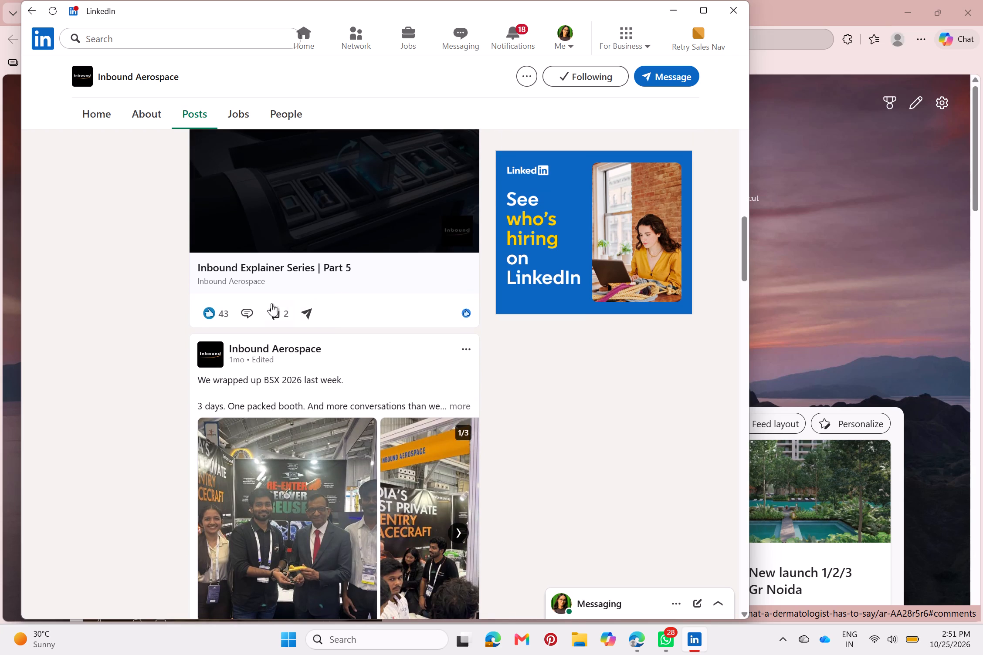
scroll(286, 329, "down", 3)
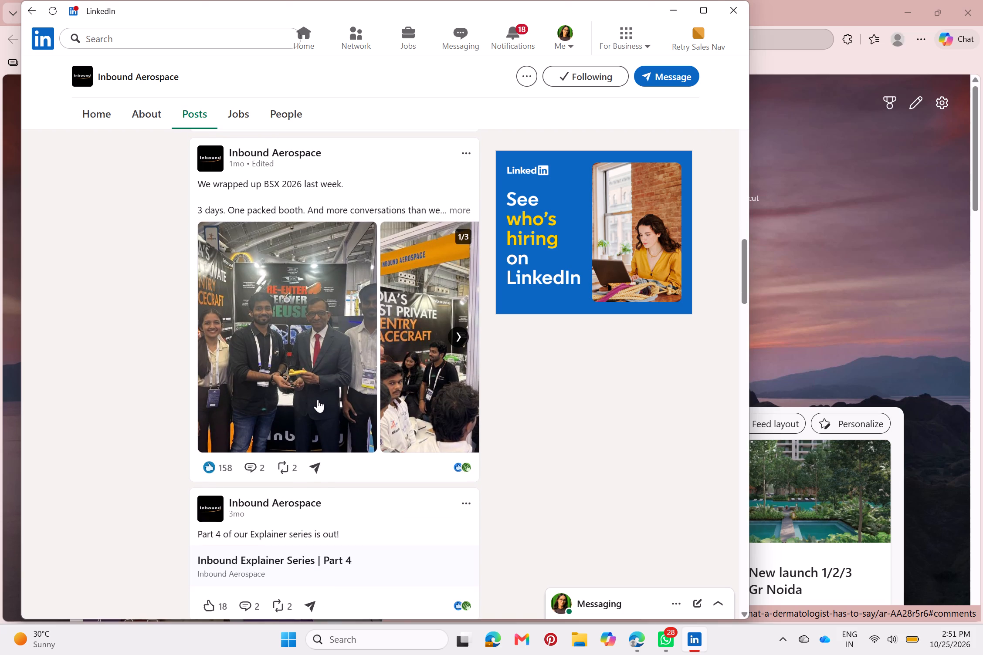
Filter the Inbound Aerospace posts to articles and examine the Explainer series entries.
scroll(329, 390, "up", 20)
scroll(329, 390, "up", 7)
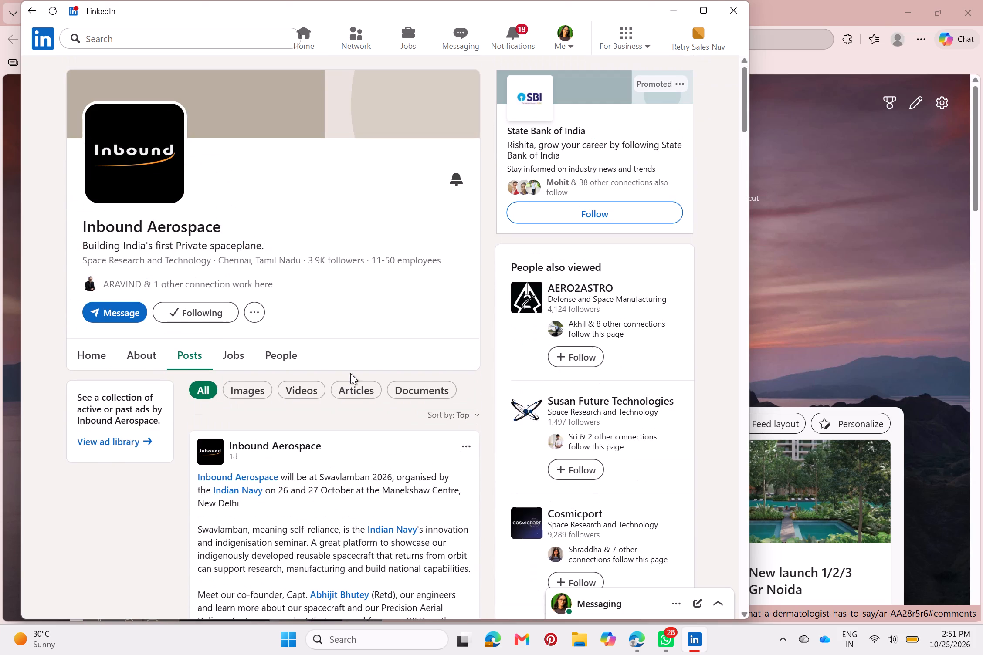
left_click(356, 387)
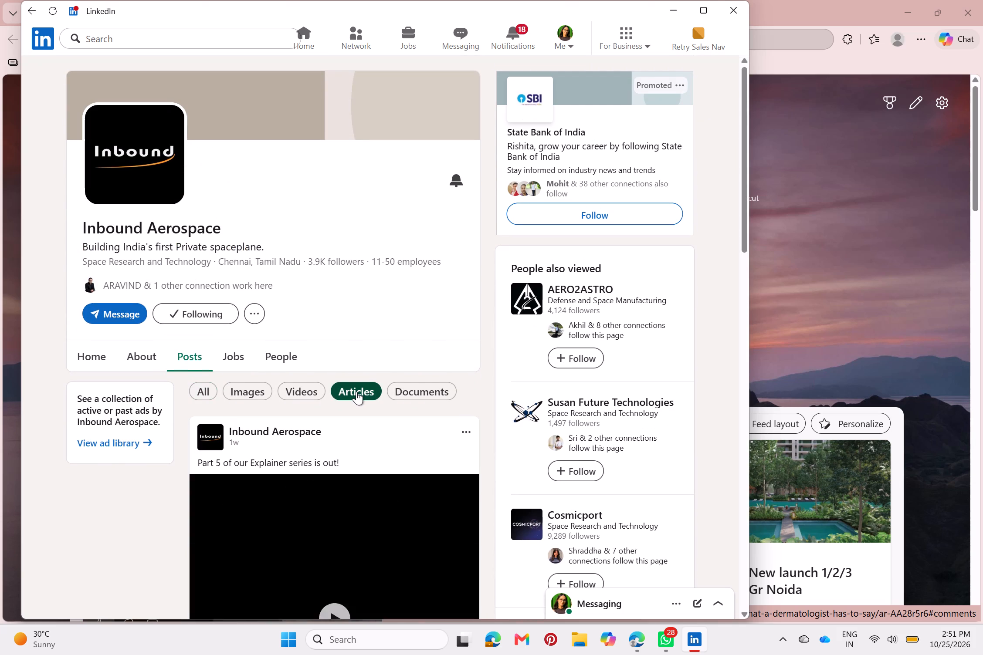
scroll(347, 384, "down", 5)
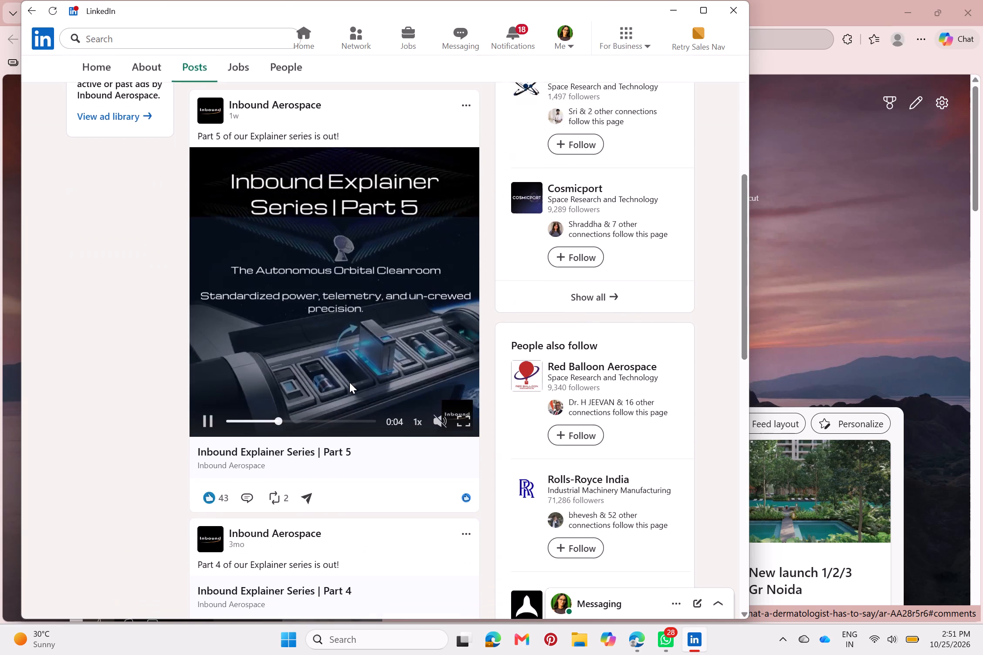
scroll(321, 409, "up", 5)
scroll(321, 409, "down", 7)
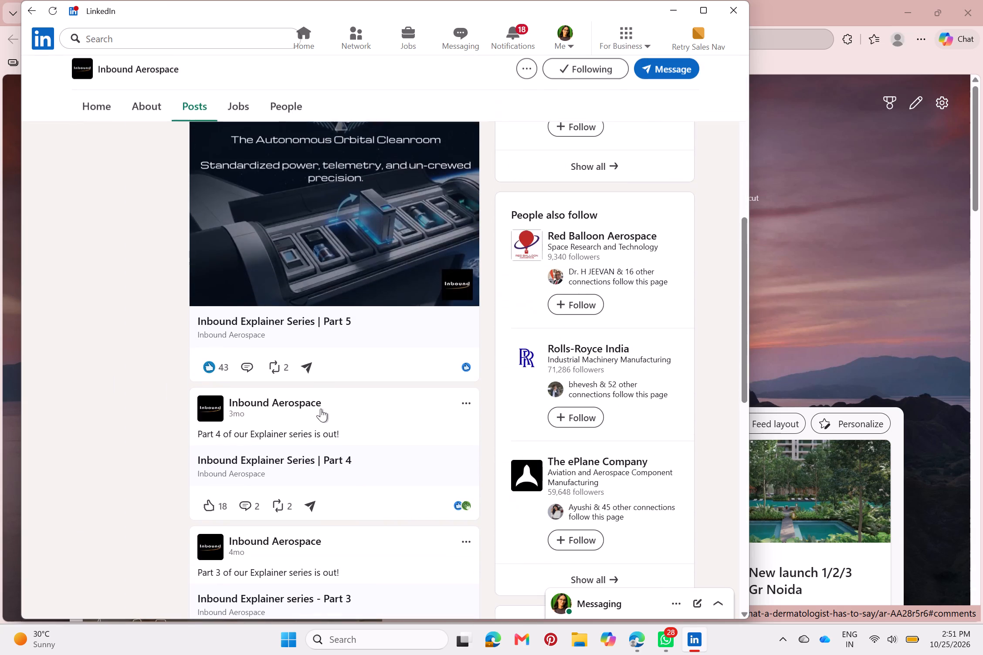
scroll(321, 409, "down", 6)
scroll(321, 409, "up", 7)
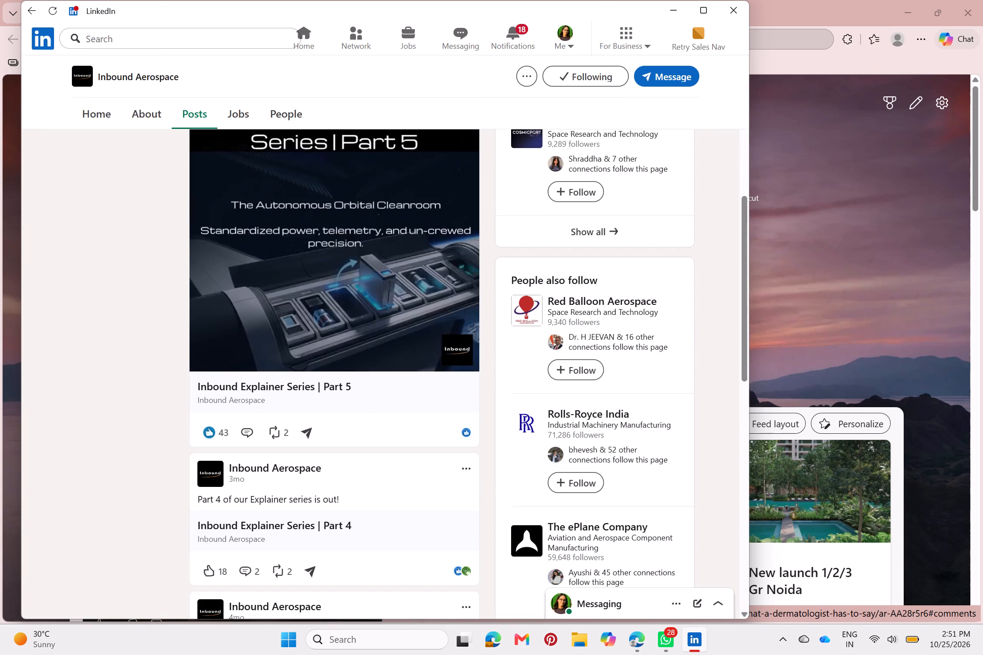
scroll(321, 409, "up", 5)
scroll(321, 409, "down", 3)
scroll(321, 409, "up", 5)
scroll(321, 409, "down", 9)
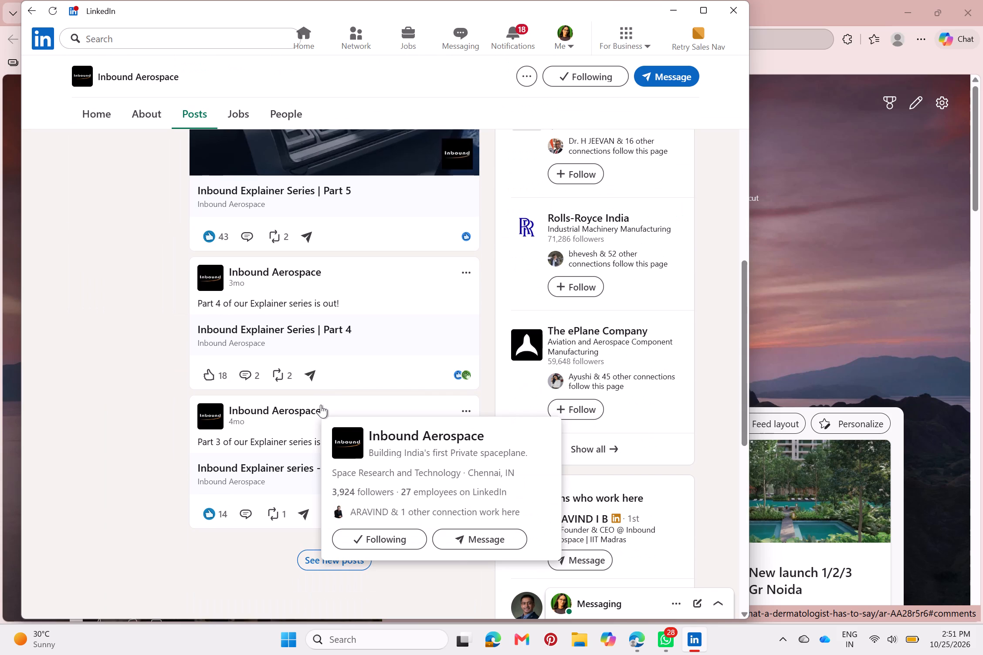
Open the job listings section of the Inbound Aerospace company page.
scroll(321, 405, "up", 9)
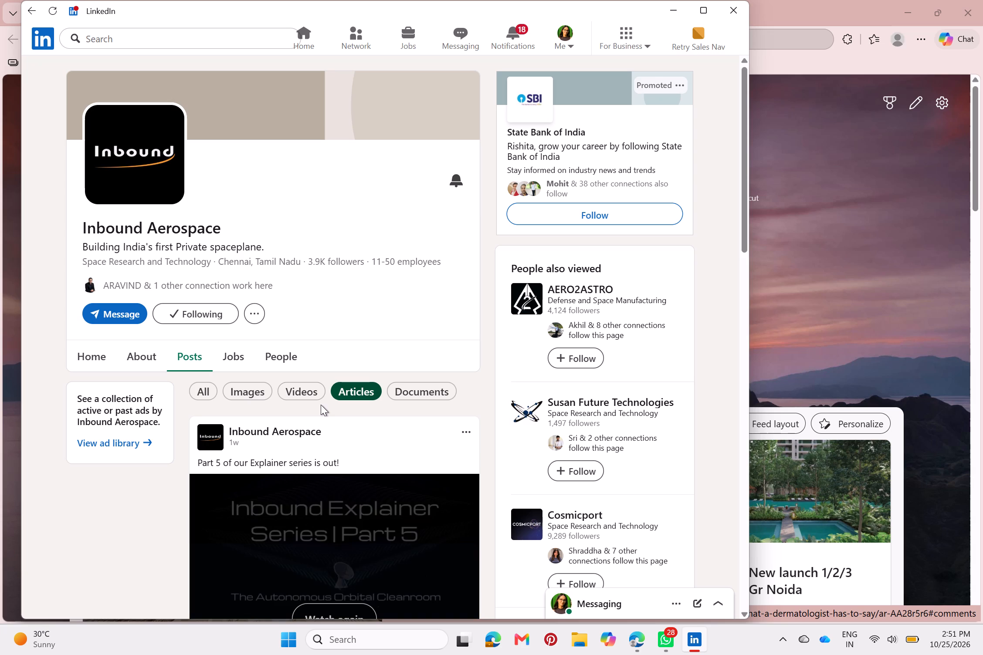
left_click(241, 363)
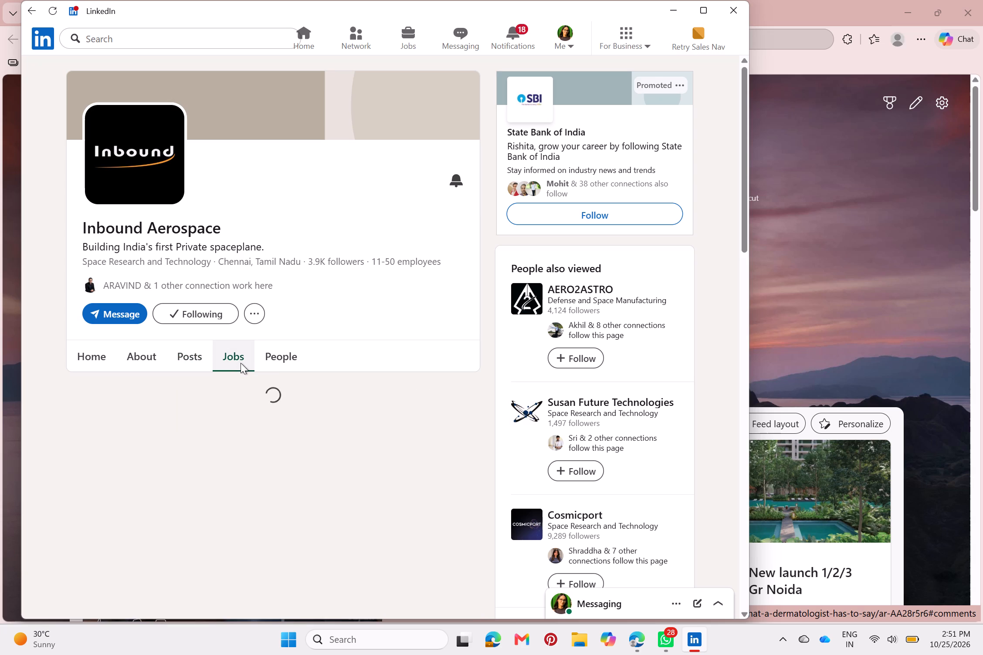
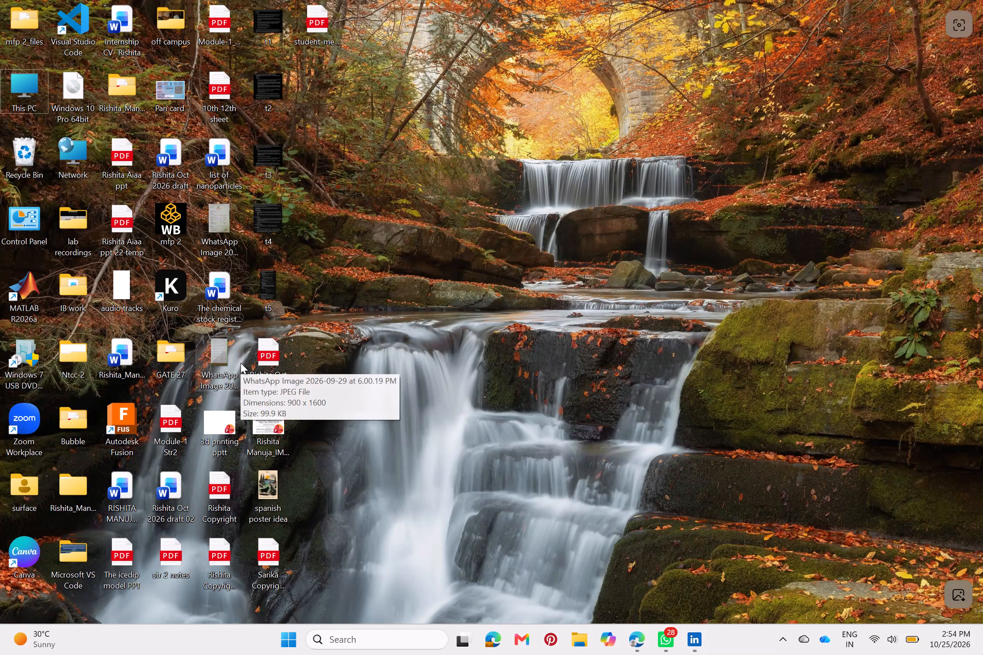
Switch to LinkedIn and review the About and Home sections of the Inbound Aerospace company page in a maximized window.
left_click(691, 642)
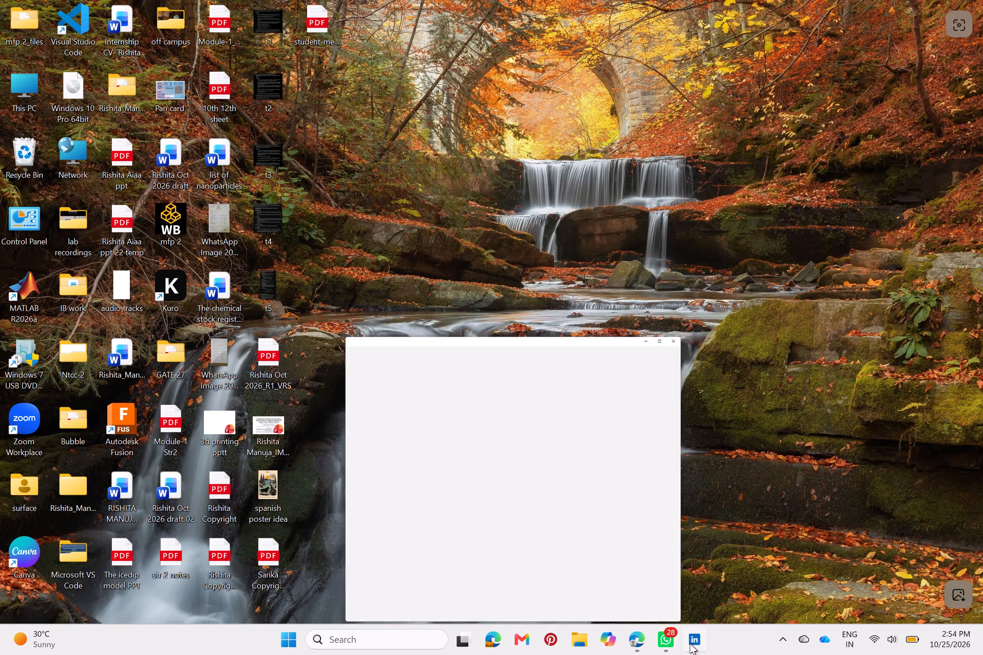
left_click(134, 362)
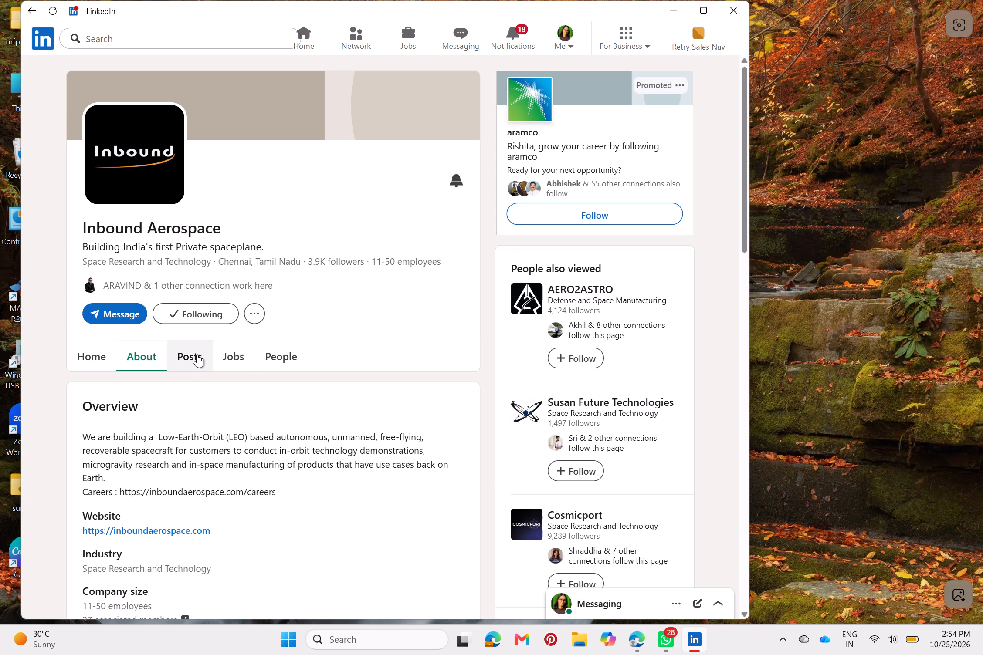
scroll(197, 354, "down", 4)
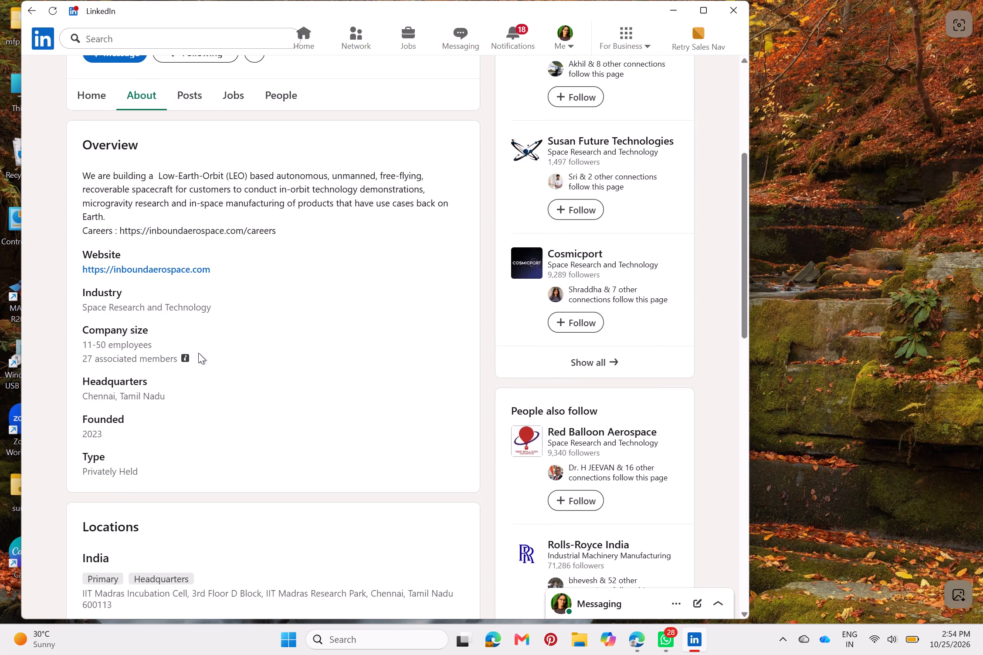
scroll(198, 353, "up", 5)
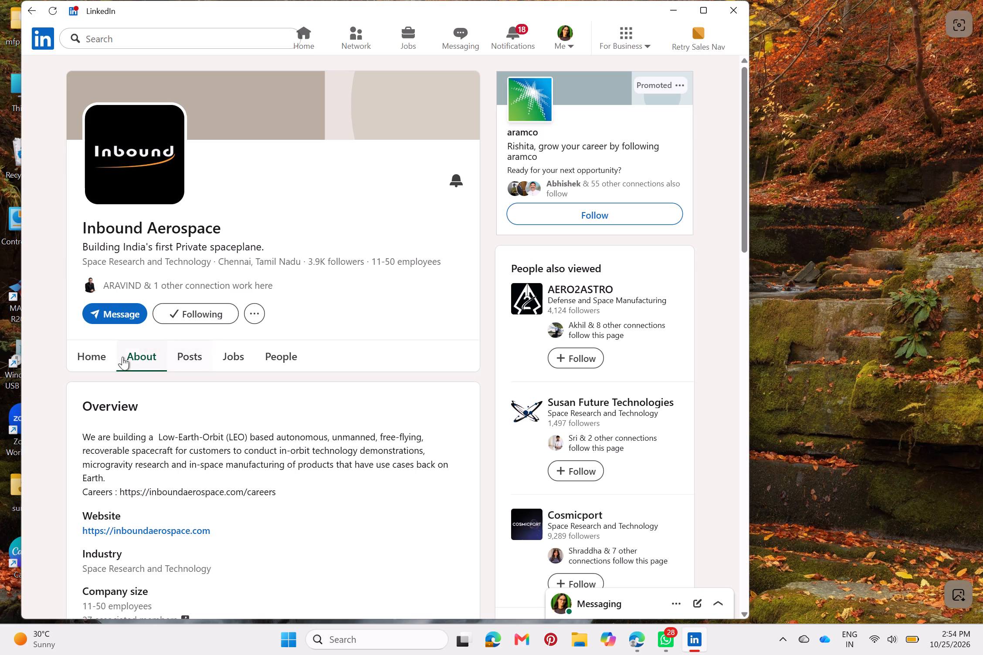
left_click(96, 354)
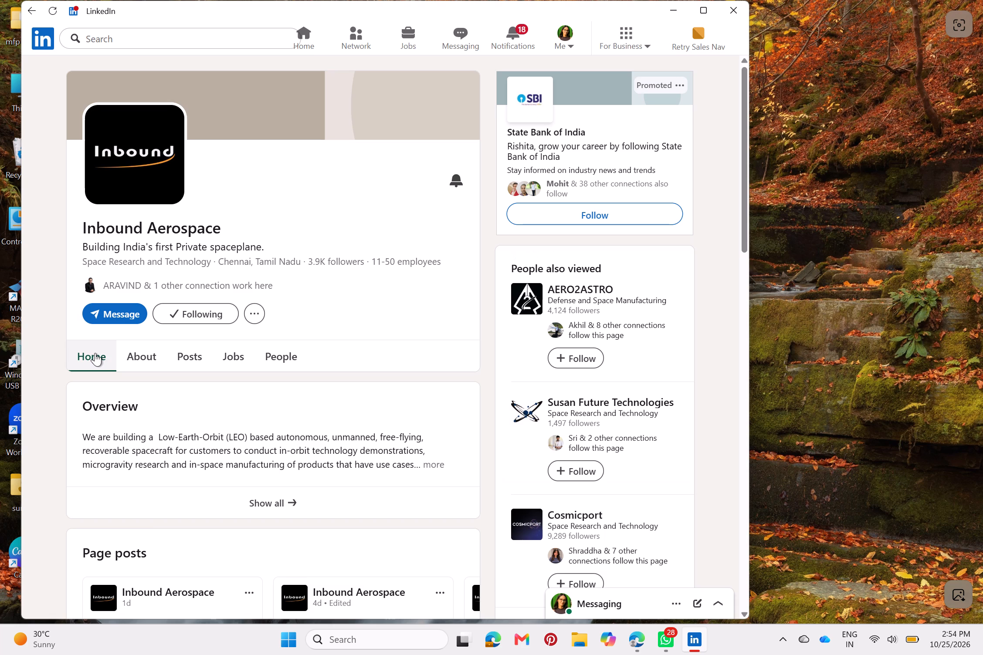
scroll(120, 382, "down", 4)
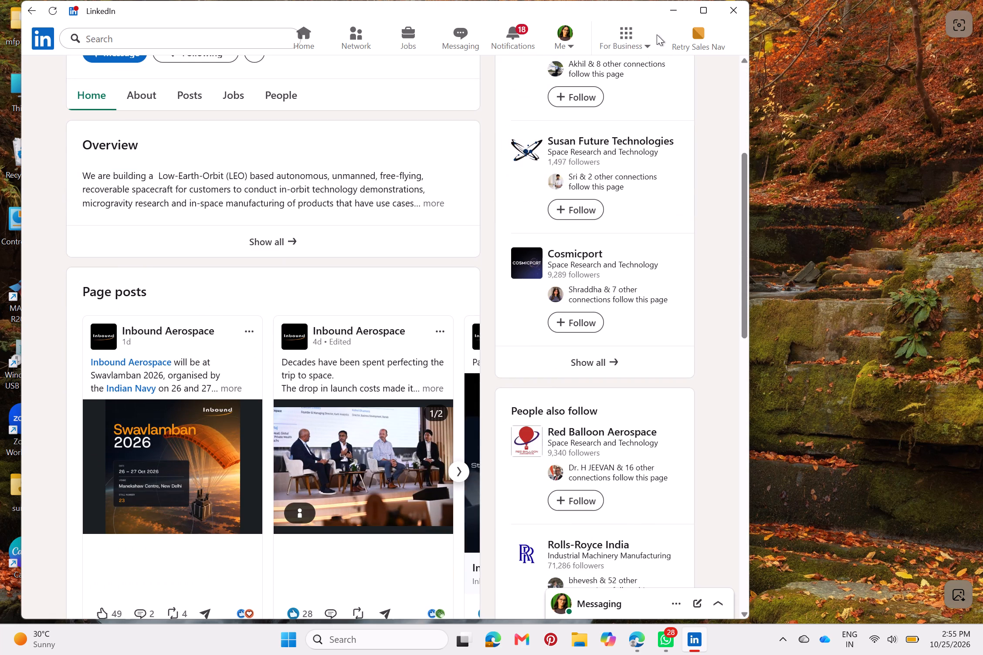
left_click(692, 16)
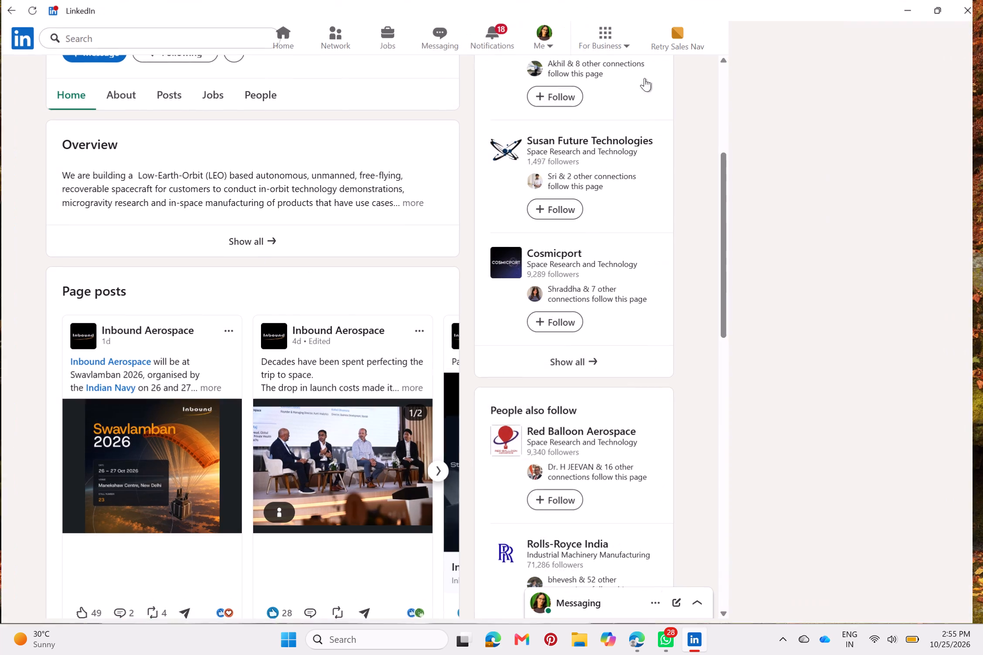
scroll(247, 168, "up", 6)
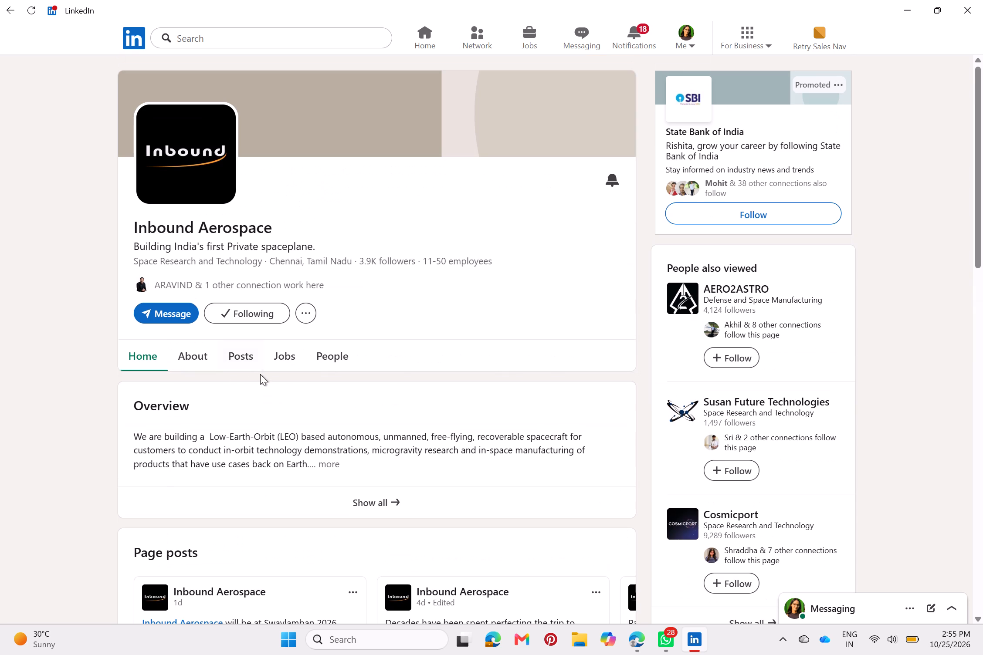
Filter Inbound Aerospace's posts to articles and open the Inbound Explainer Series Part 5 article.
left_click(251, 361)
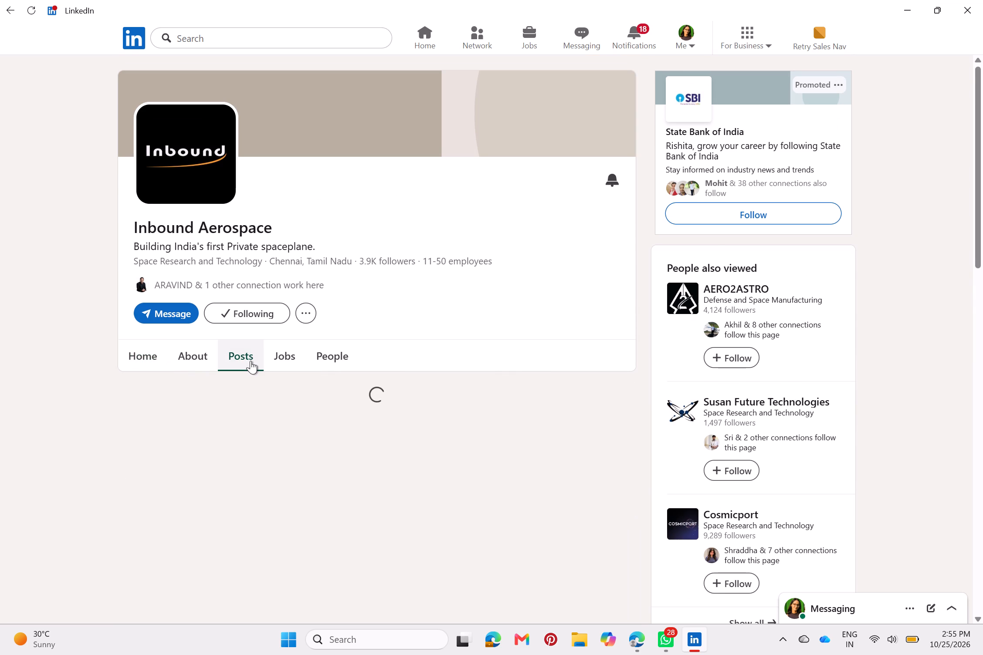
scroll(367, 425, "down", 2)
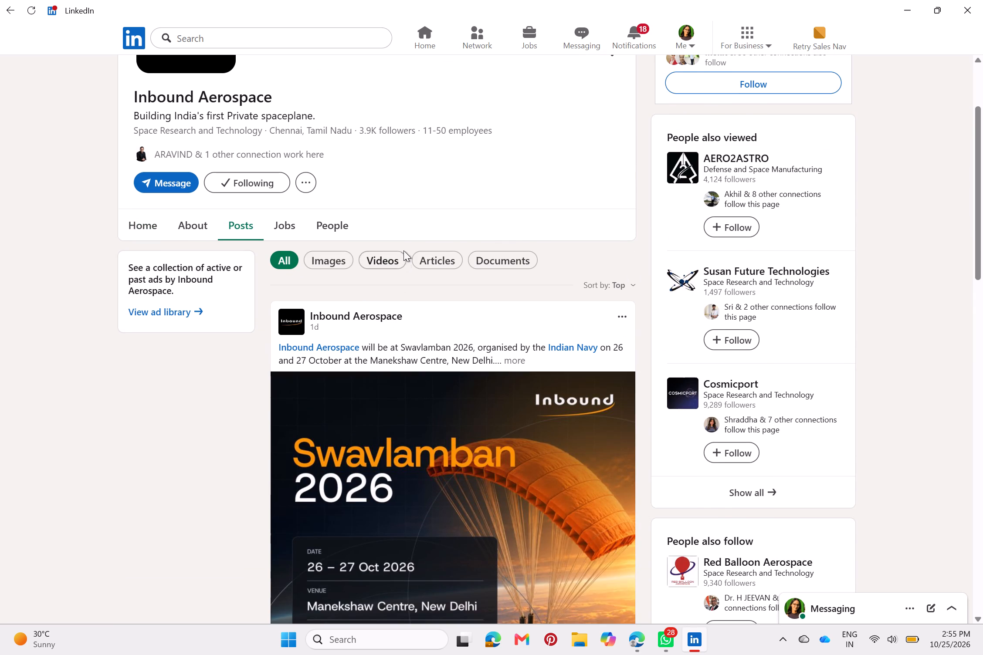
left_click(420, 260)
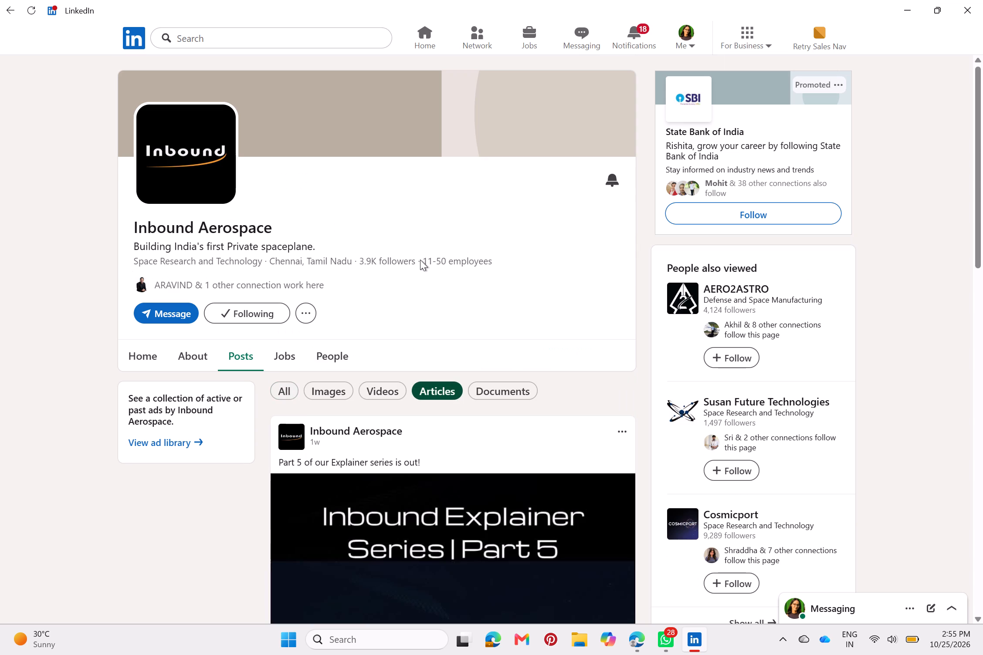
scroll(420, 260, "down", 3)
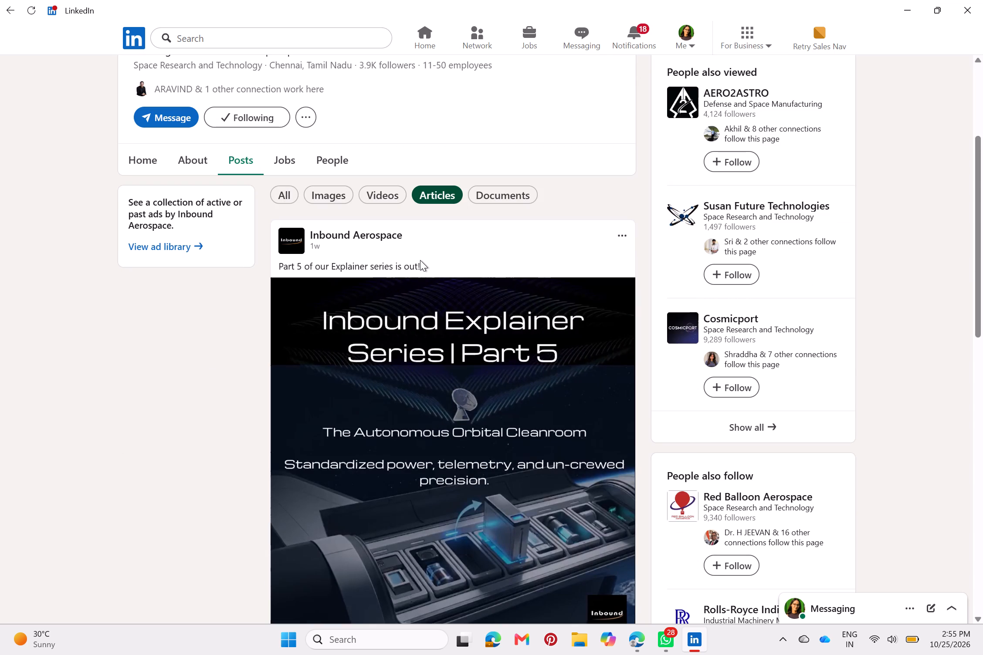
scroll(420, 281, "down", 5)
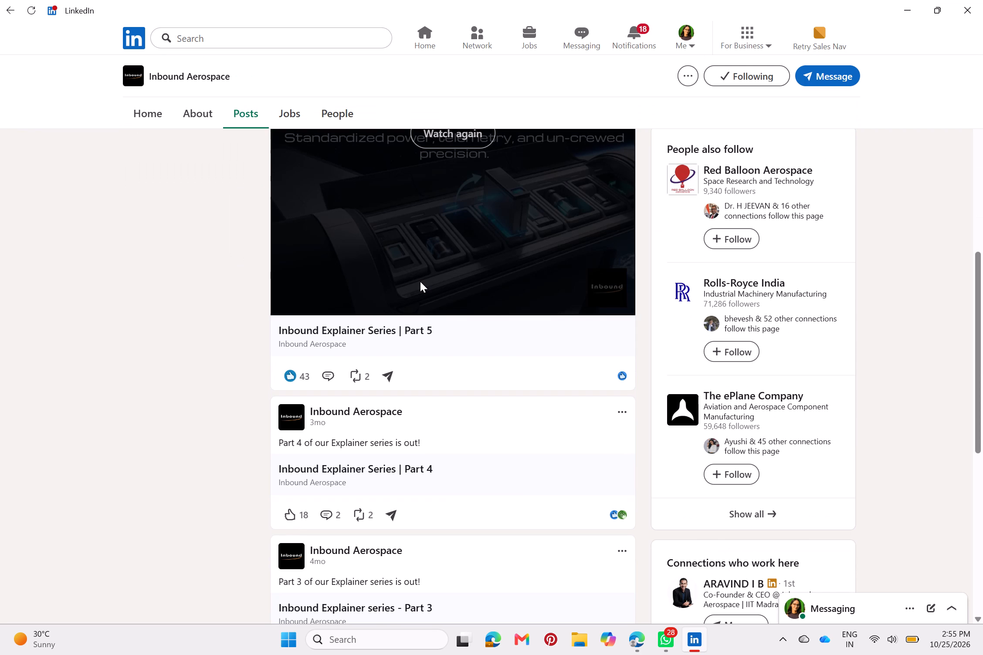
left_click(409, 338)
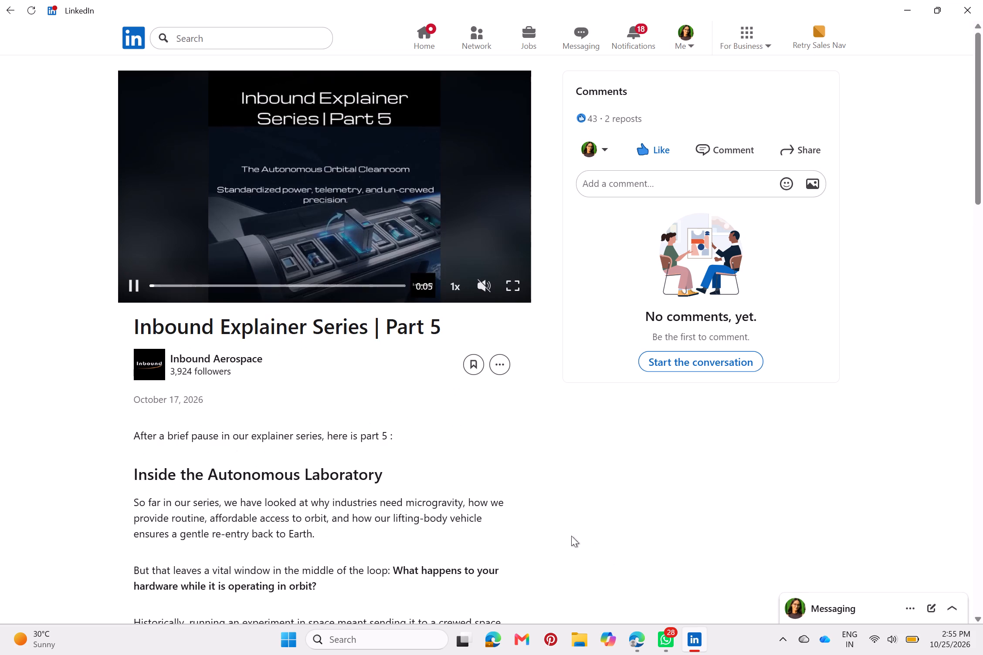
Skim the Part 5 article and copy its share link.
left_click(505, 368)
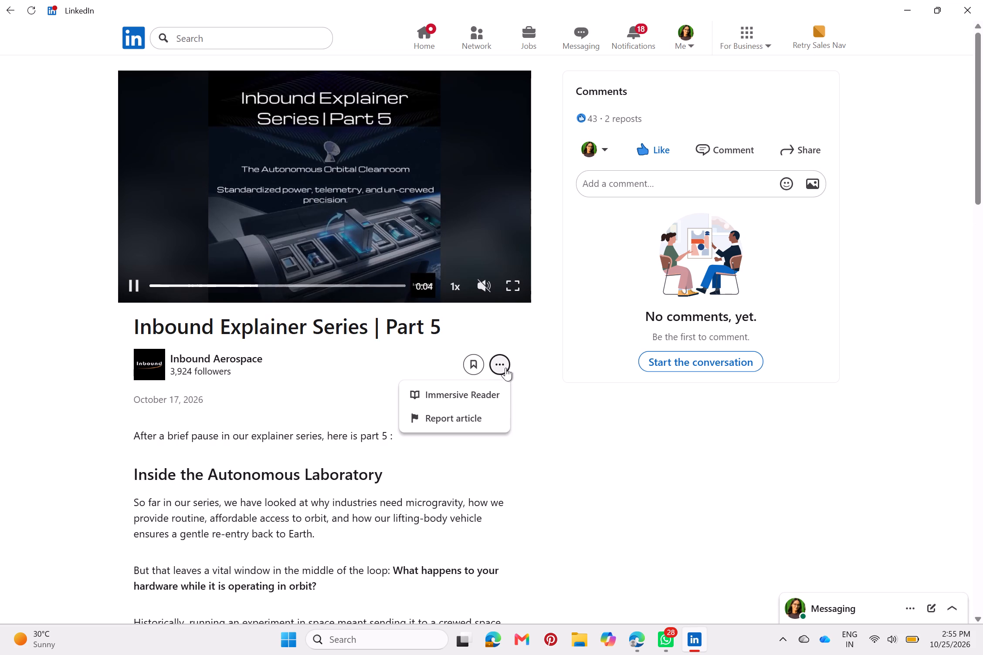
left_click(550, 439)
scroll(546, 428, "down", 2)
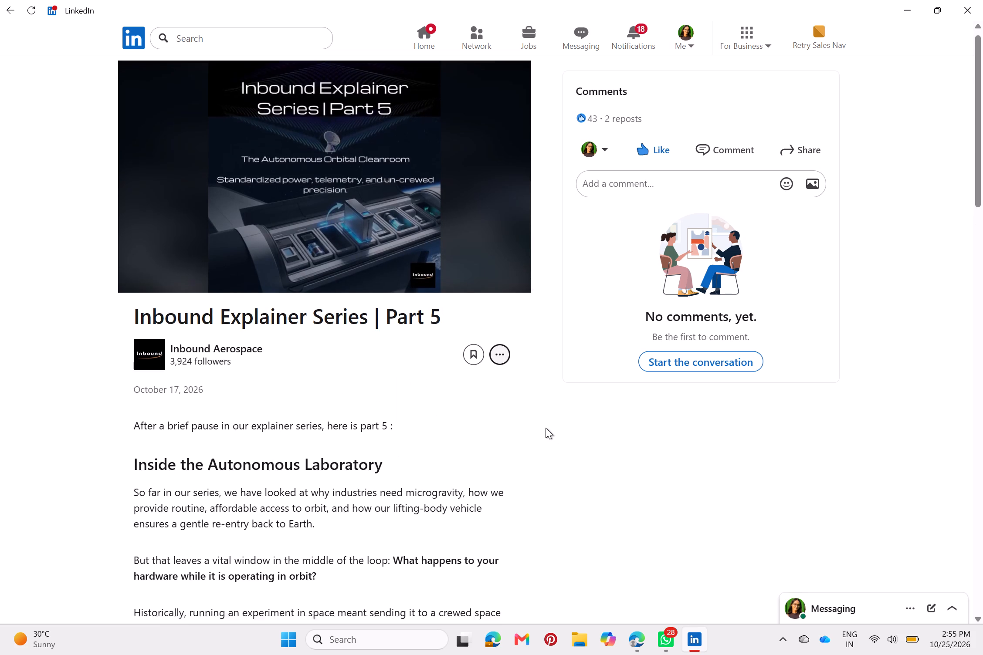
scroll(546, 428, "down", 14)
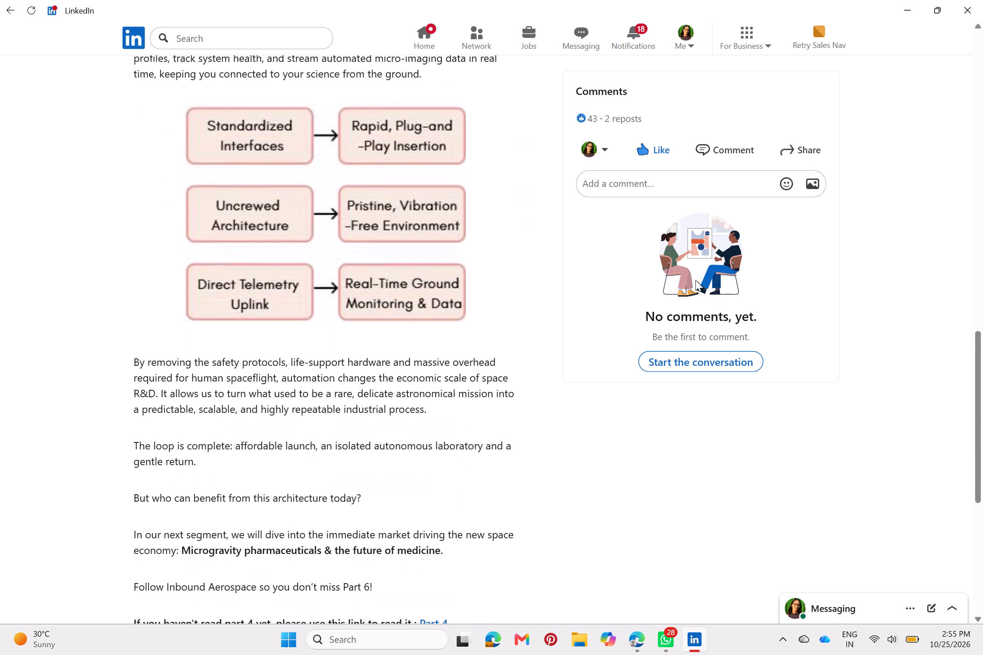
left_click(797, 151)
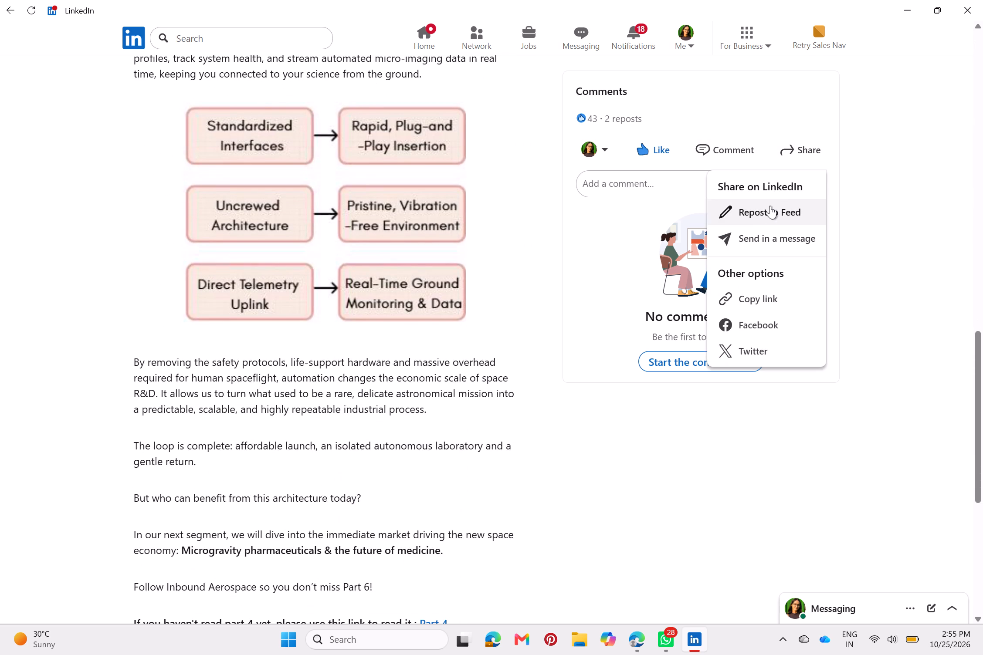
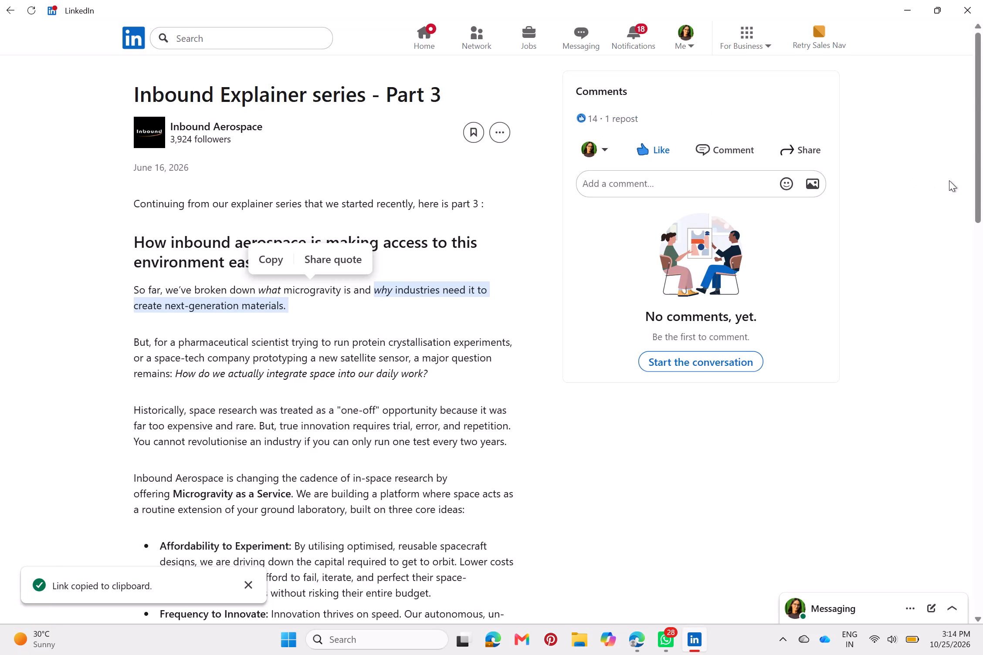
Go back to Inbound Aerospace's article posts, load new posts and check the list for Explainer Series Parts 1 and 2.
left_click(4, 0)
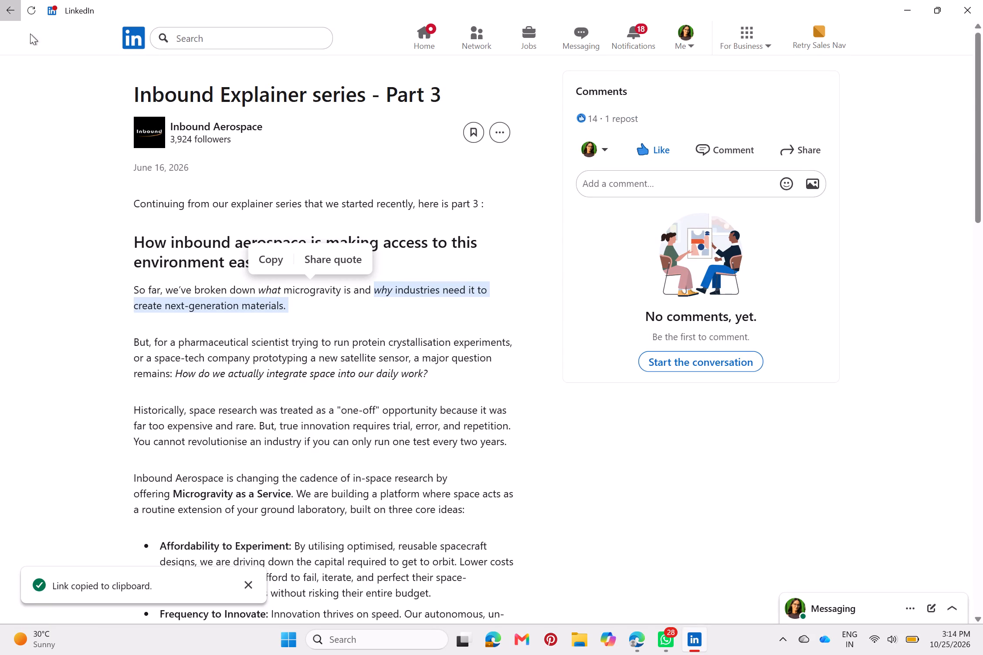
scroll(372, 418, "down", 3)
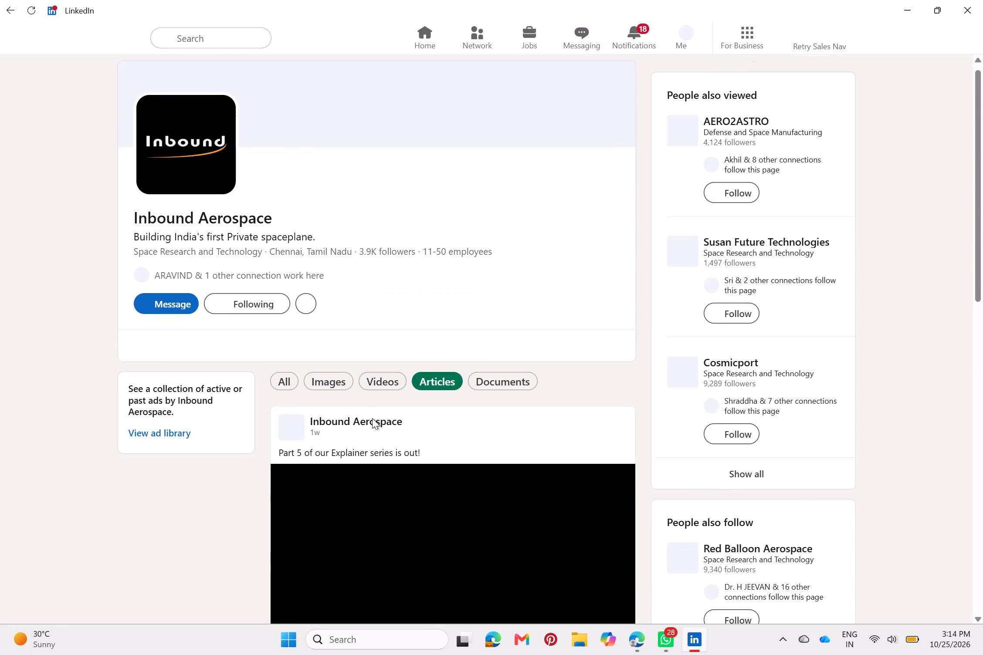
scroll(372, 418, "down", 12)
scroll(372, 418, "down", 9)
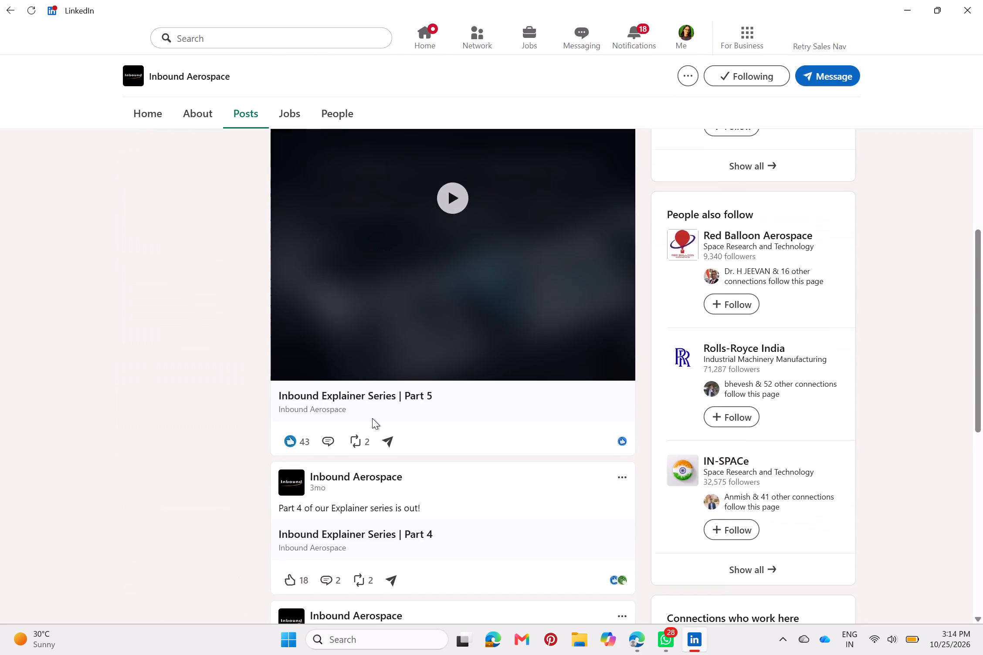
scroll(372, 418, "down", 1)
left_click(434, 573)
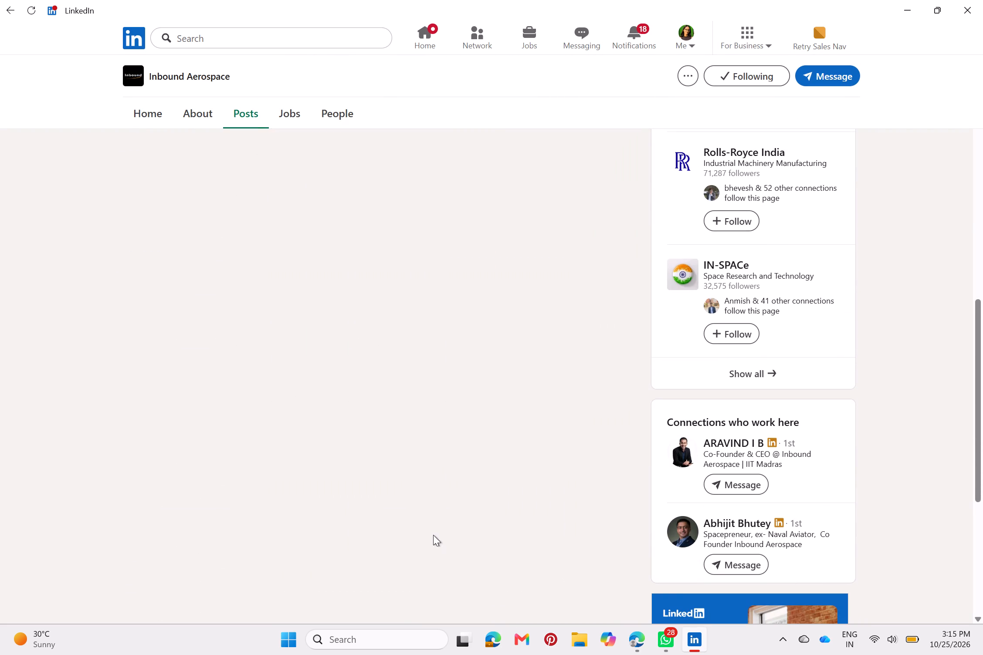
scroll(414, 451, "down", 7)
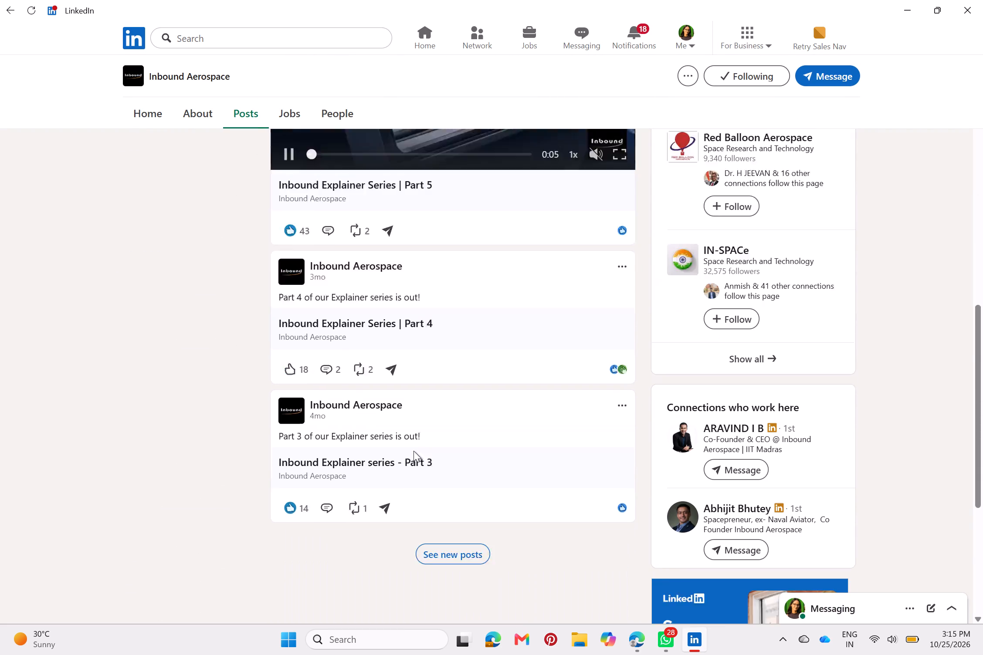
scroll(353, 432, "up", 9)
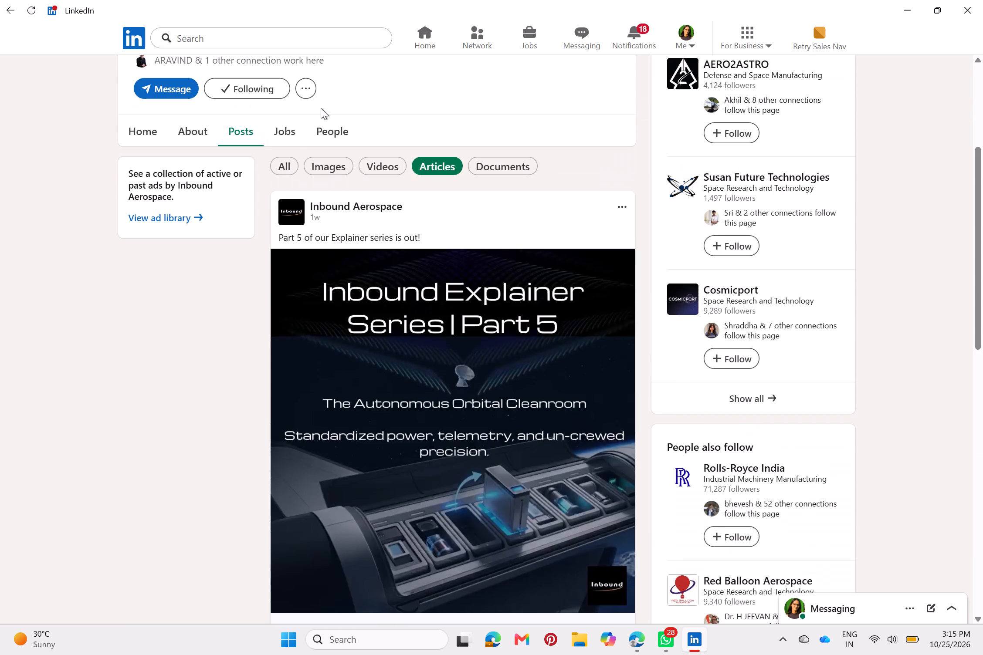
Switch Inbound Aerospace's post filter to all posts and locate the Explainer Series Part 1 post in the feed.
left_click(283, 163)
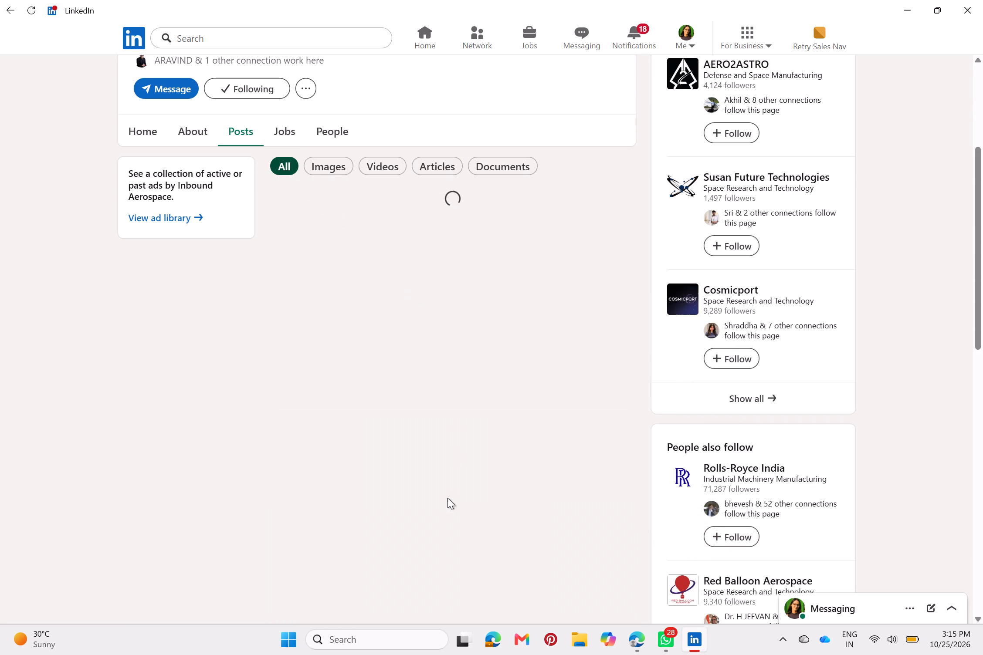
scroll(447, 500, "down", 17)
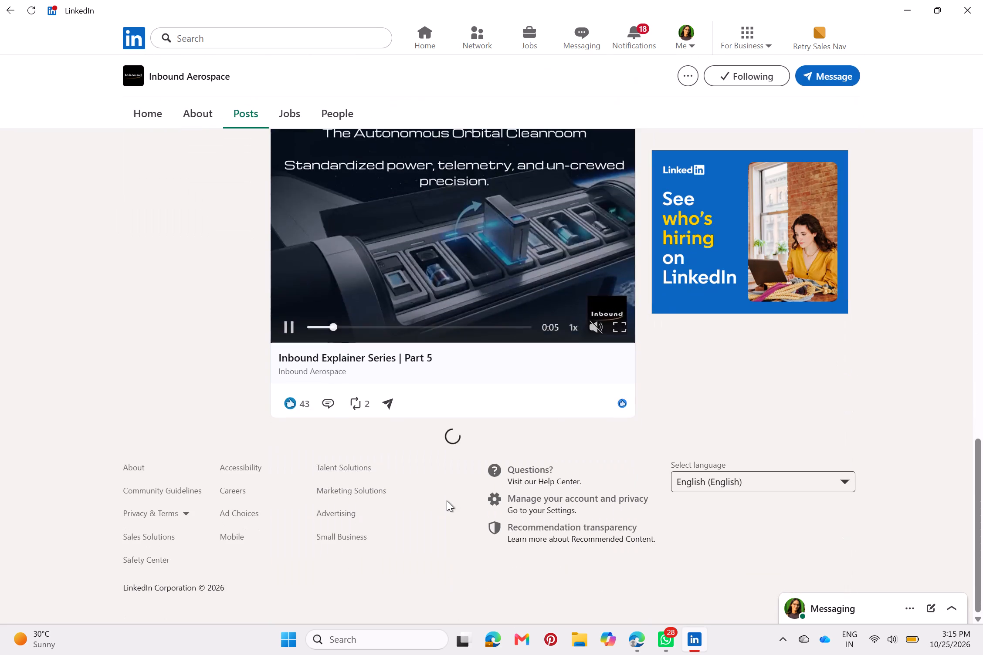
scroll(447, 500, "down", 18)
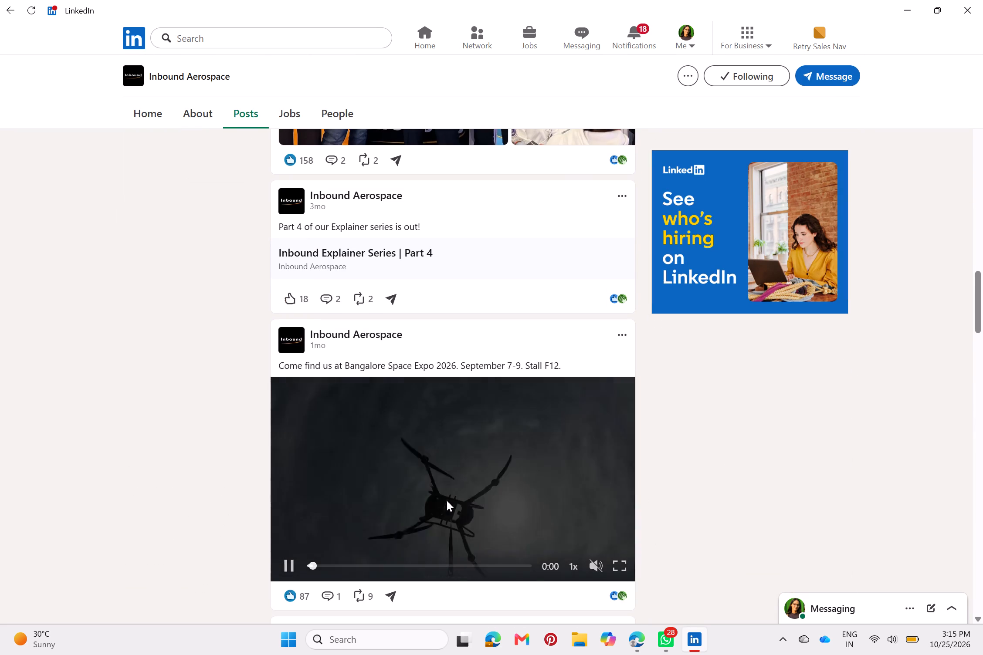
scroll(447, 500, "down", 10)
scroll(447, 500, "up", 2)
scroll(447, 500, "down", 10)
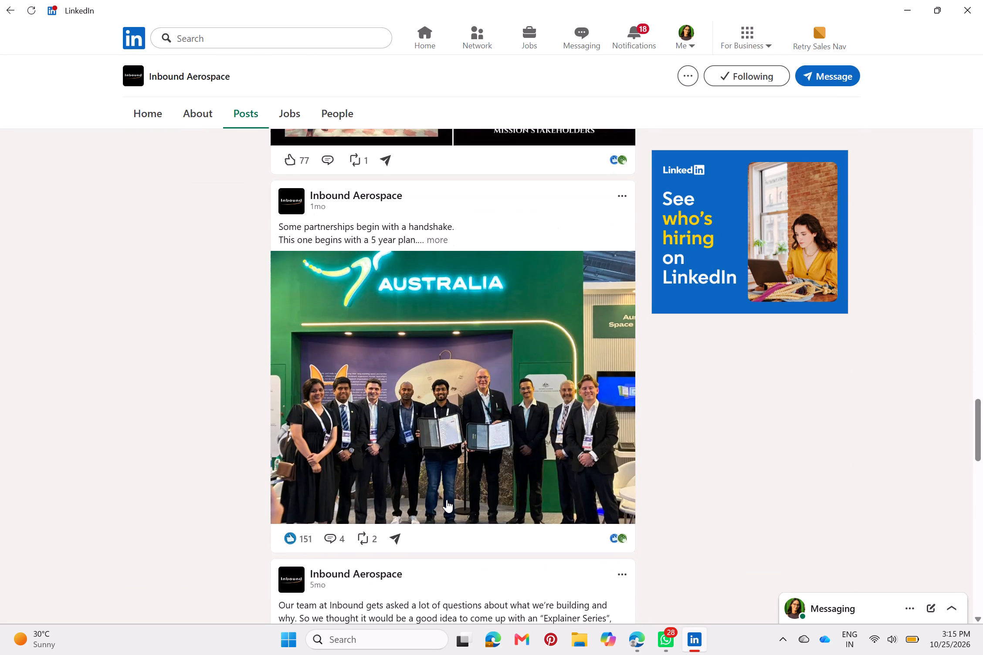
scroll(447, 500, "down", 14)
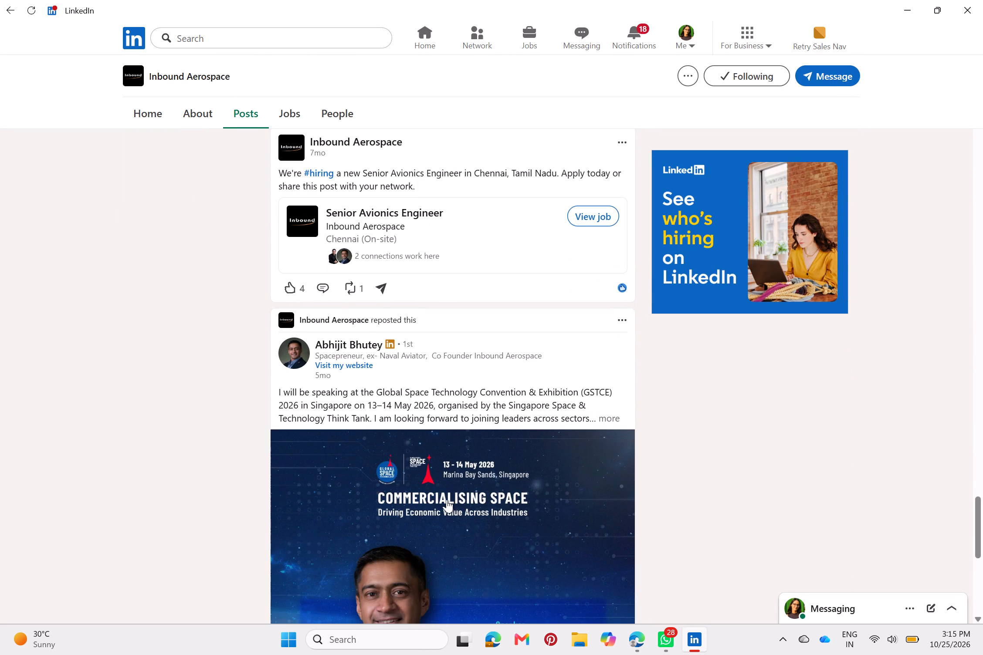
scroll(447, 500, "up", 15)
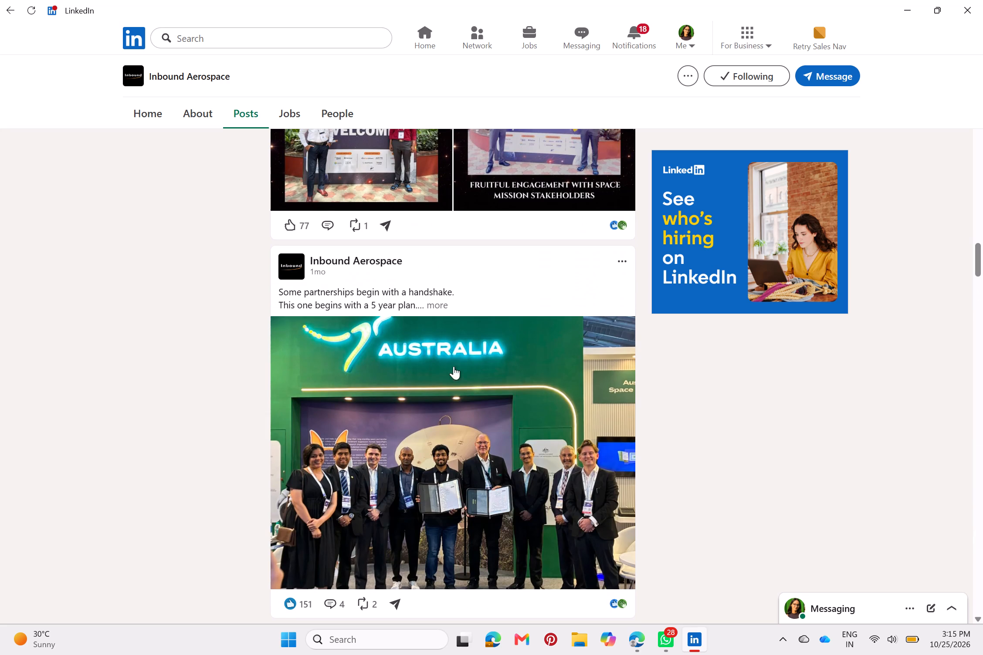
scroll(435, 318, "up", 6)
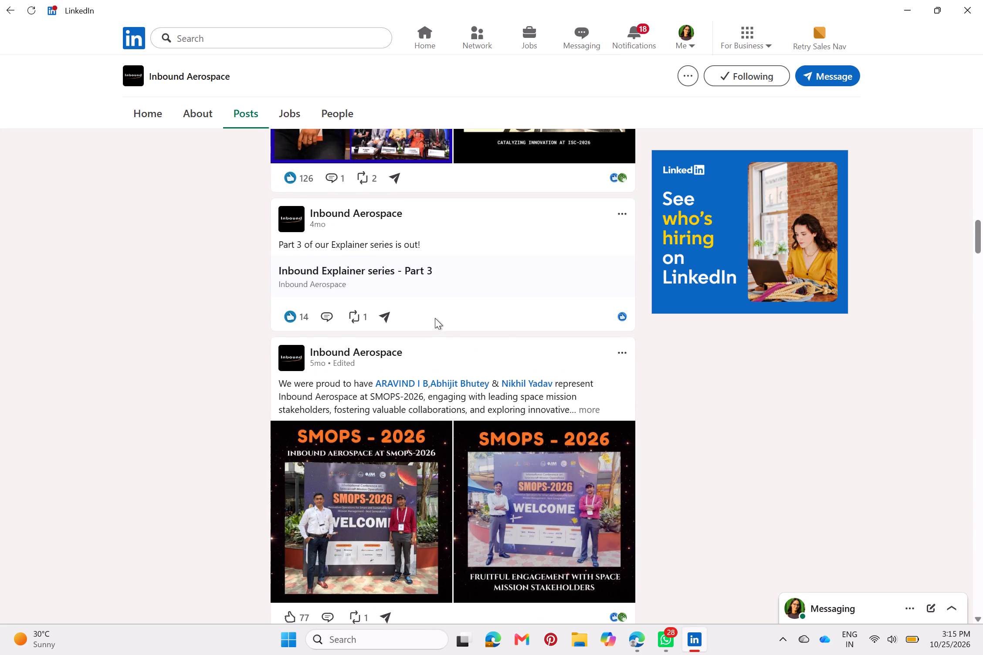
scroll(435, 318, "down", 12)
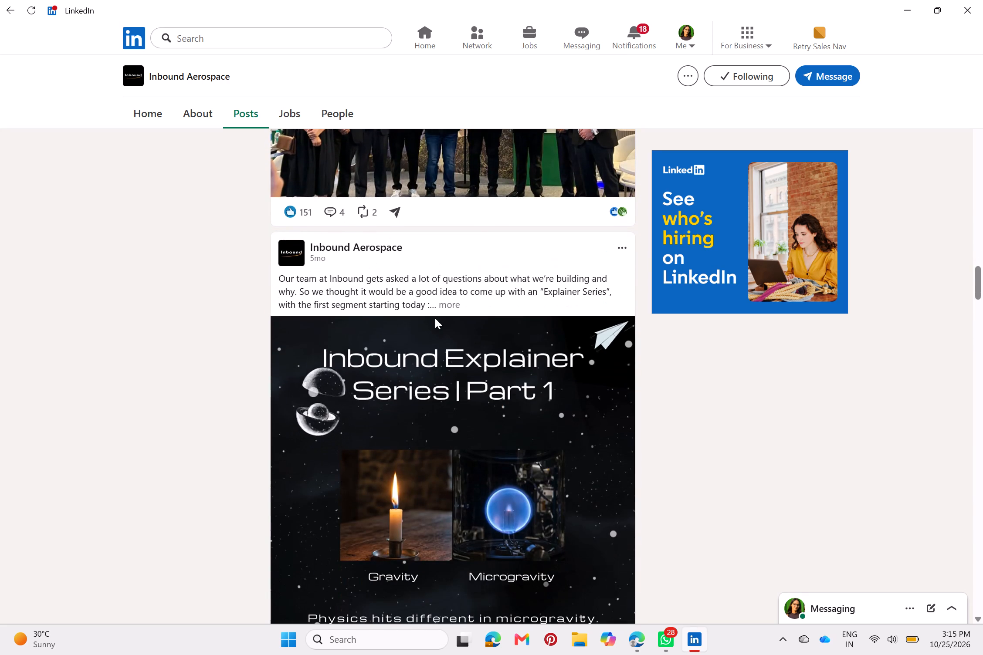
scroll(435, 318, "down", 6)
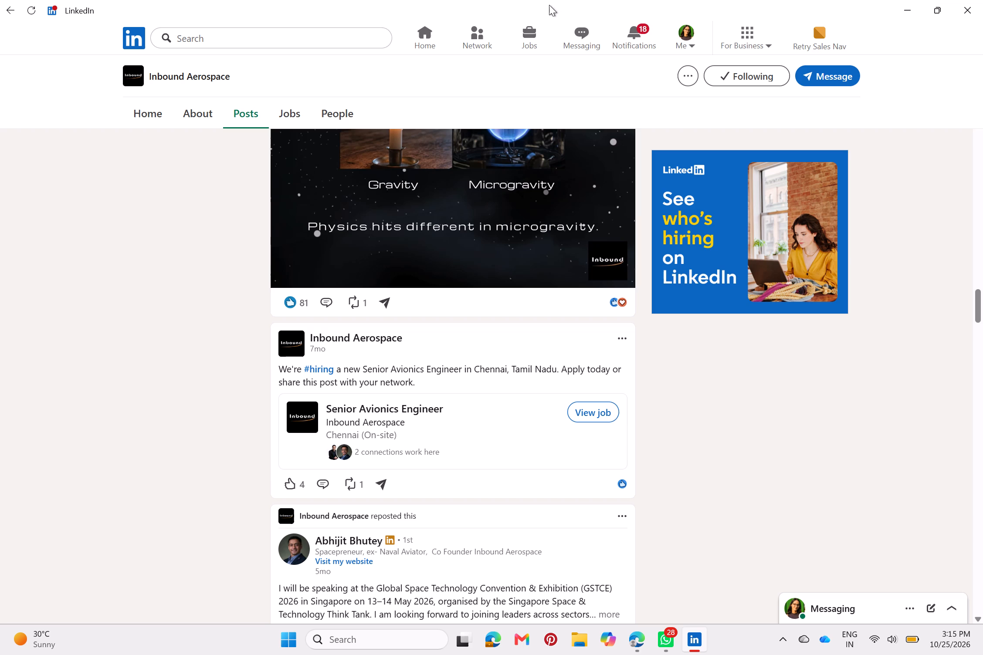
Find the Inbound Explainer Series Part 2 post further along the feed and expand its full text.
scroll(517, 455, "down", 7)
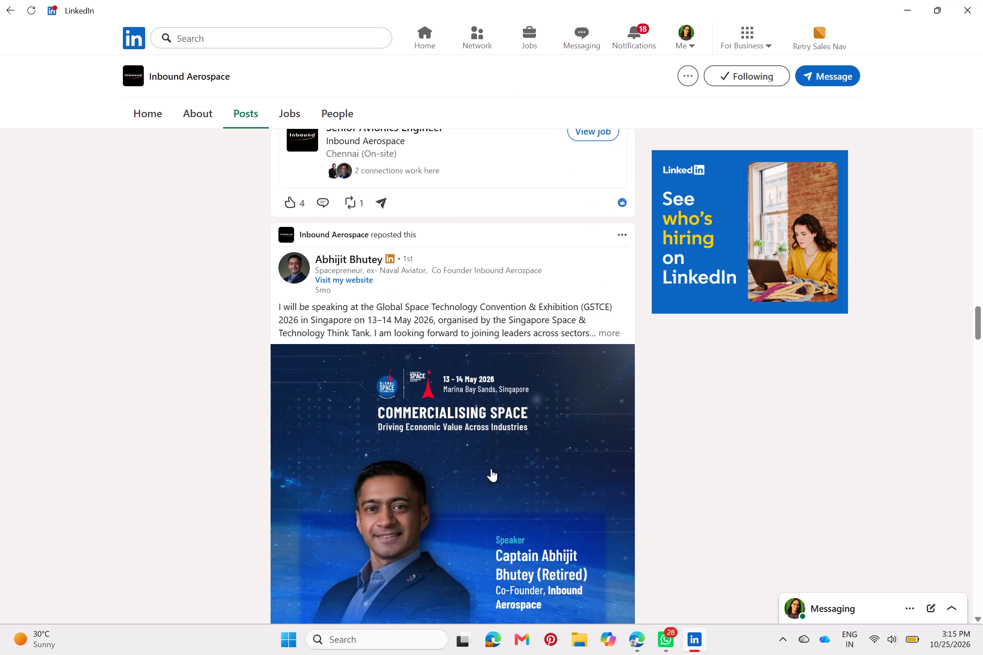
scroll(491, 469, "down", 12)
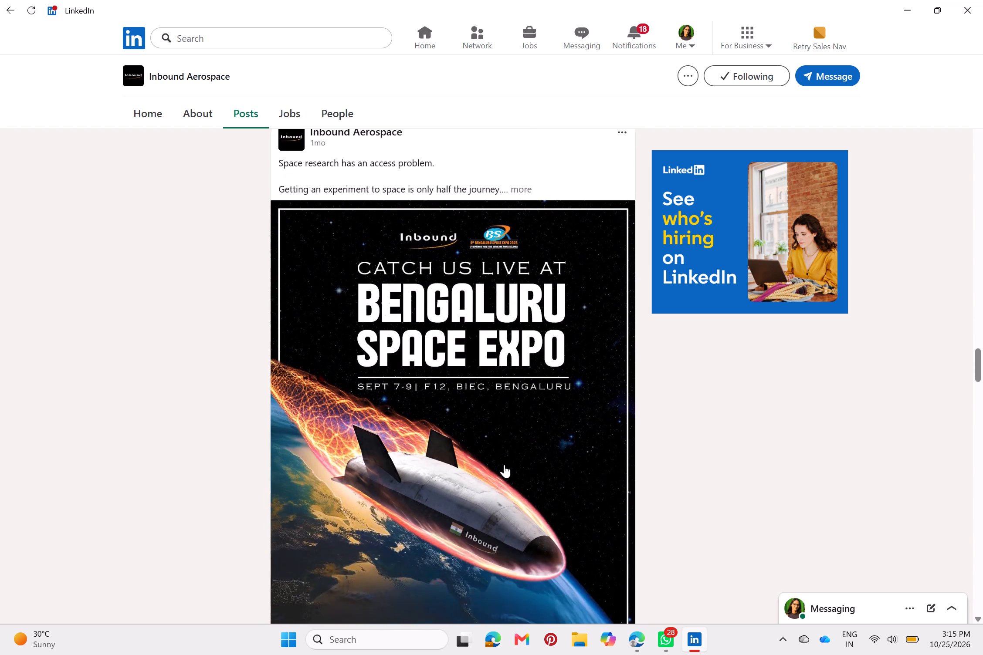
scroll(504, 465, "down", 13)
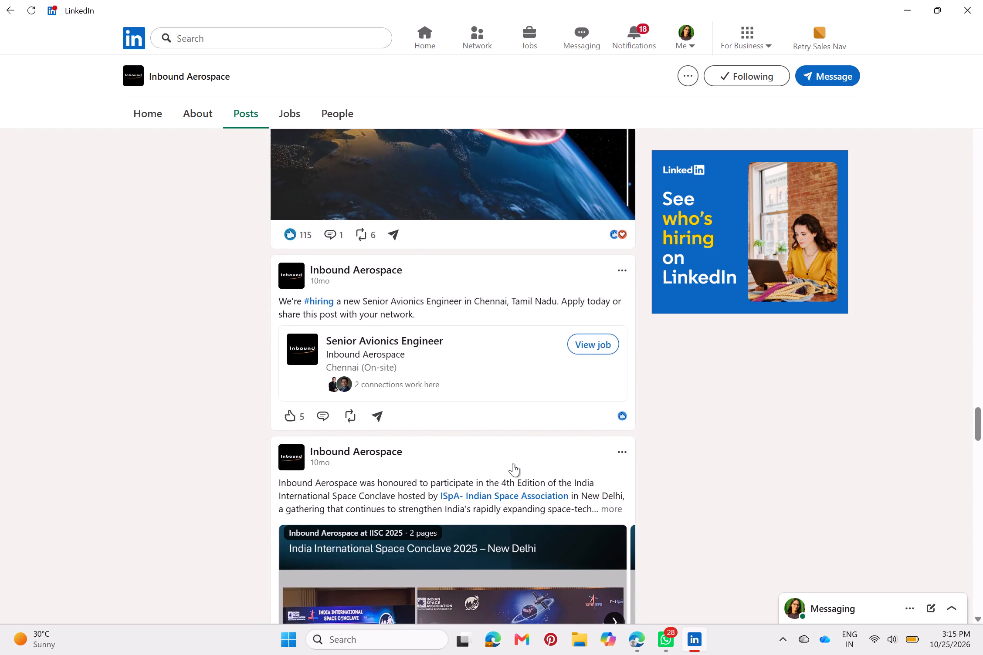
scroll(513, 463, "down", 13)
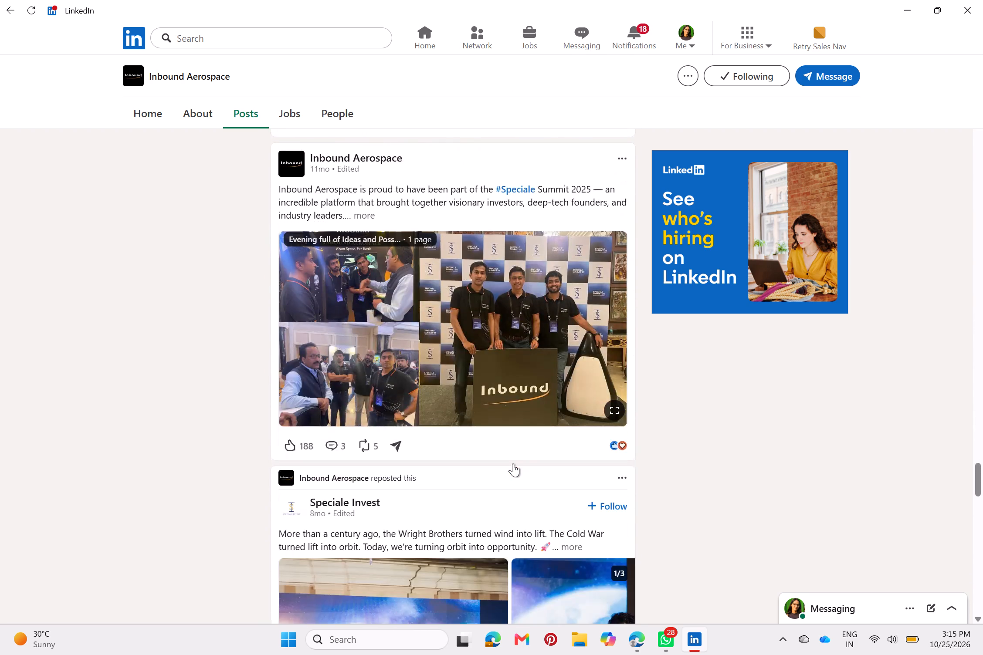
scroll(513, 463, "down", 12)
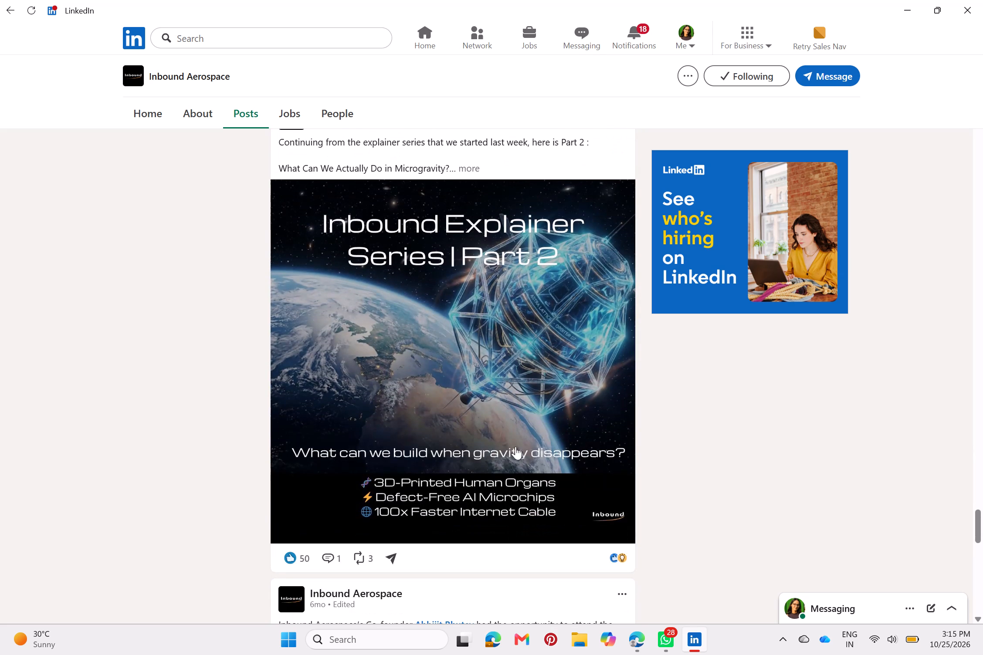
scroll(508, 421, "up", 3)
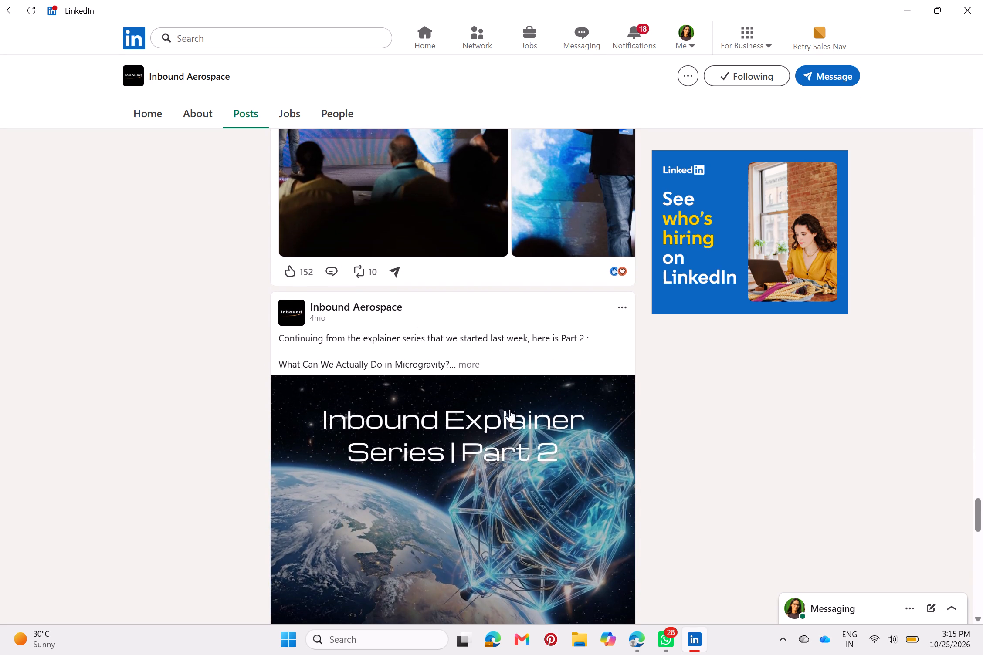
left_click(463, 360)
scroll(370, 417, "down", 12)
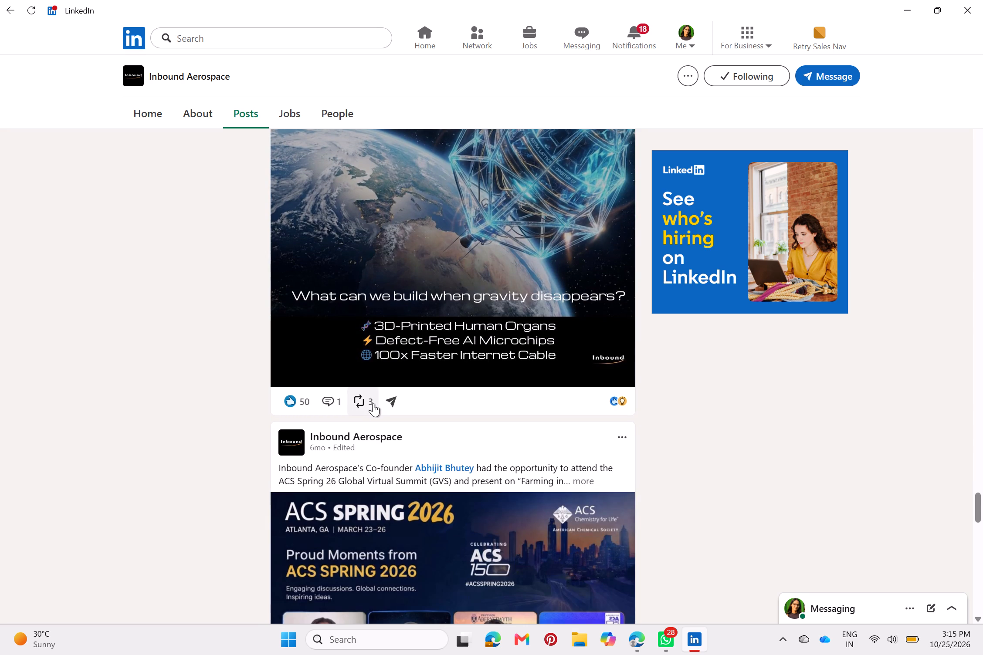
scroll(373, 403, "up", 10)
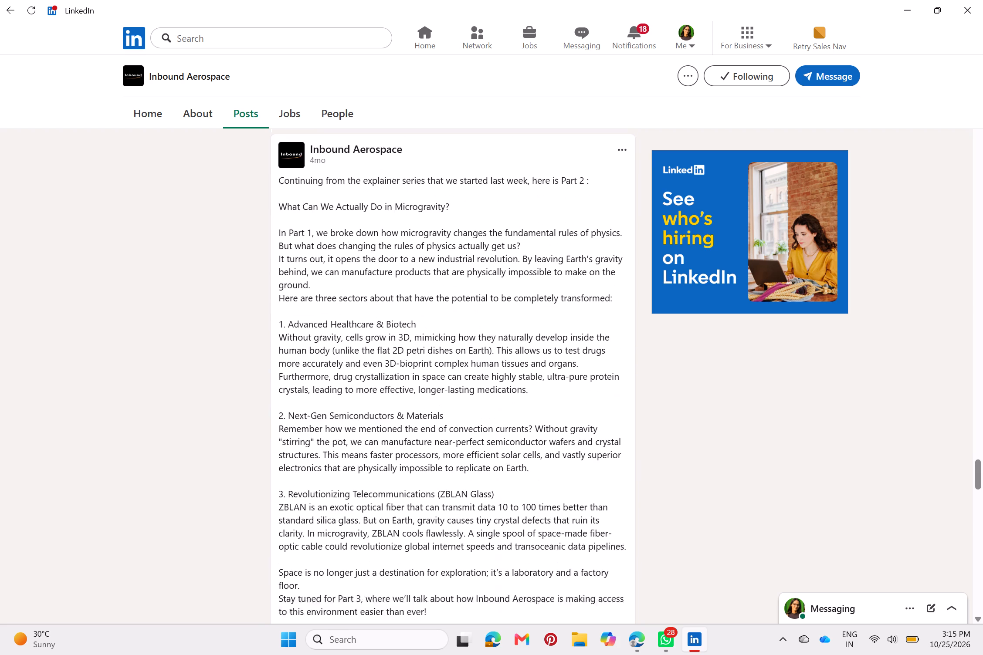
scroll(623, 179, "up", 1)
left_click(623, 178)
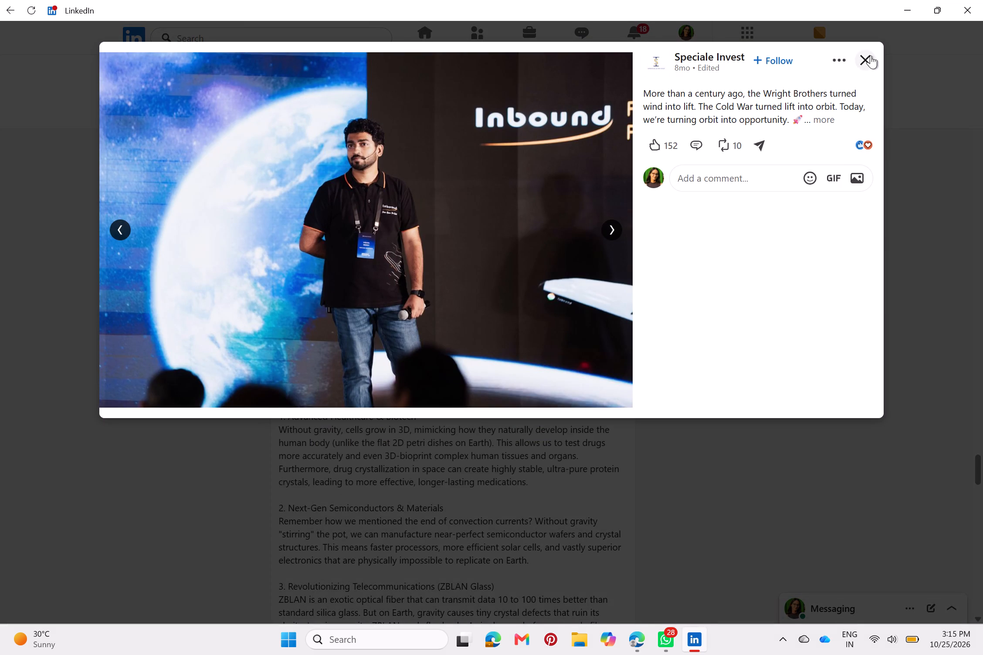
left_click(871, 55)
left_click(618, 398)
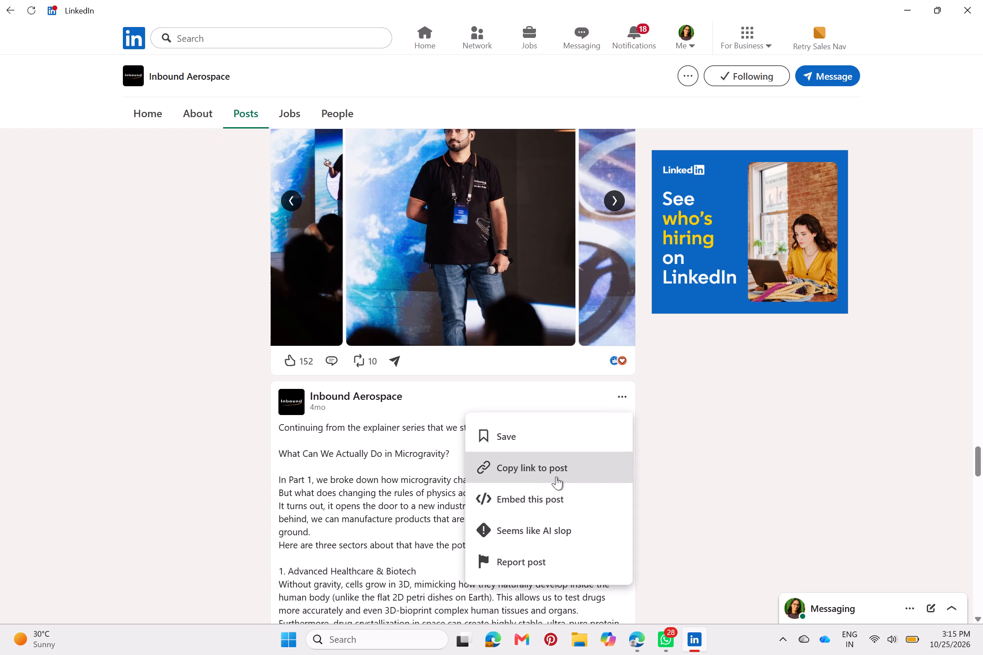
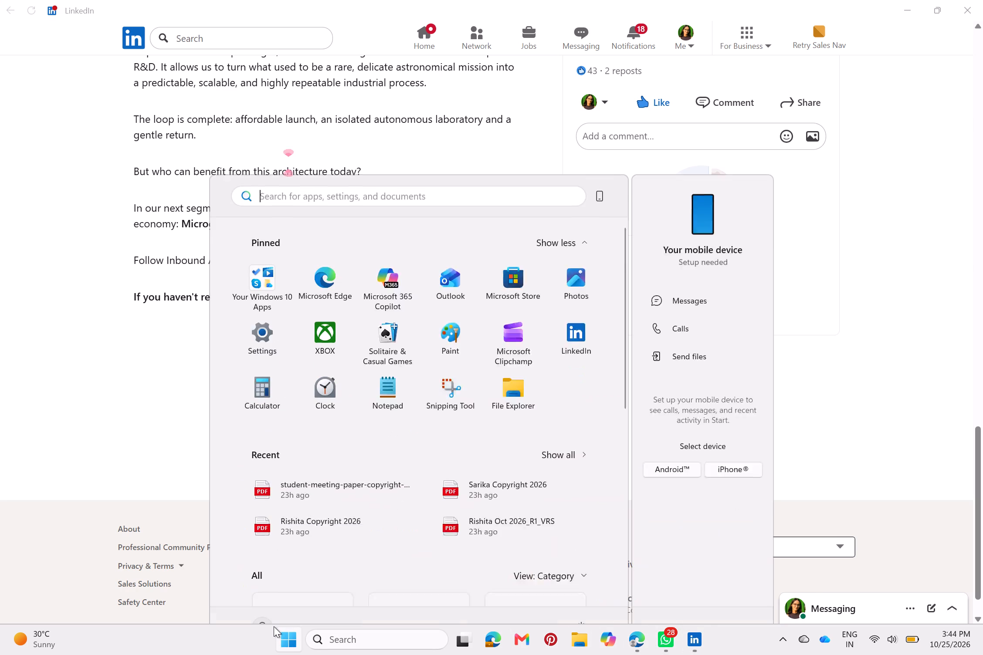
type("word")
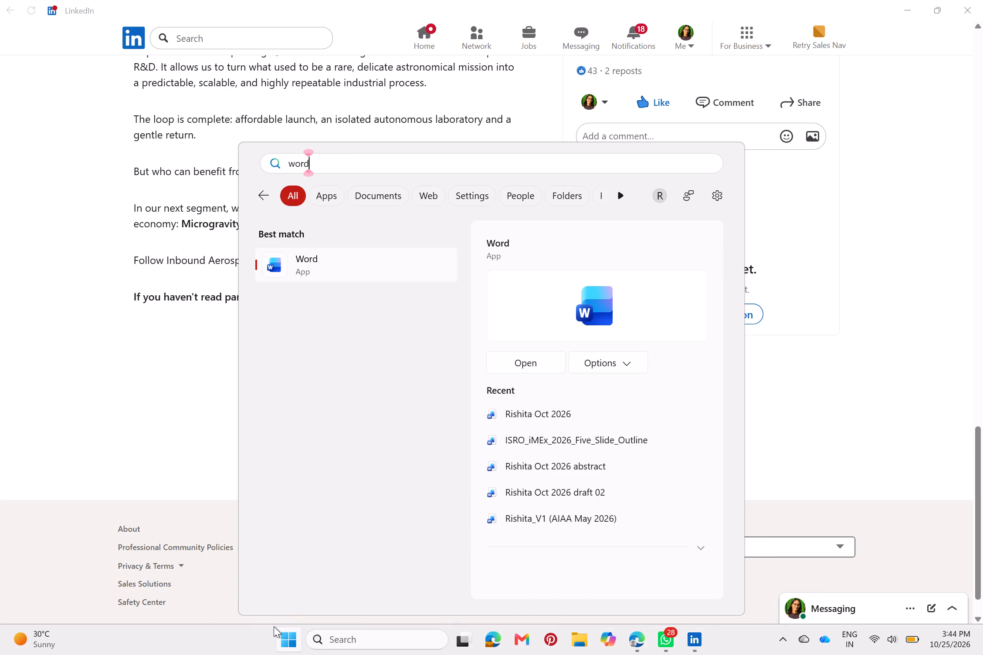
left_click(333, 261)
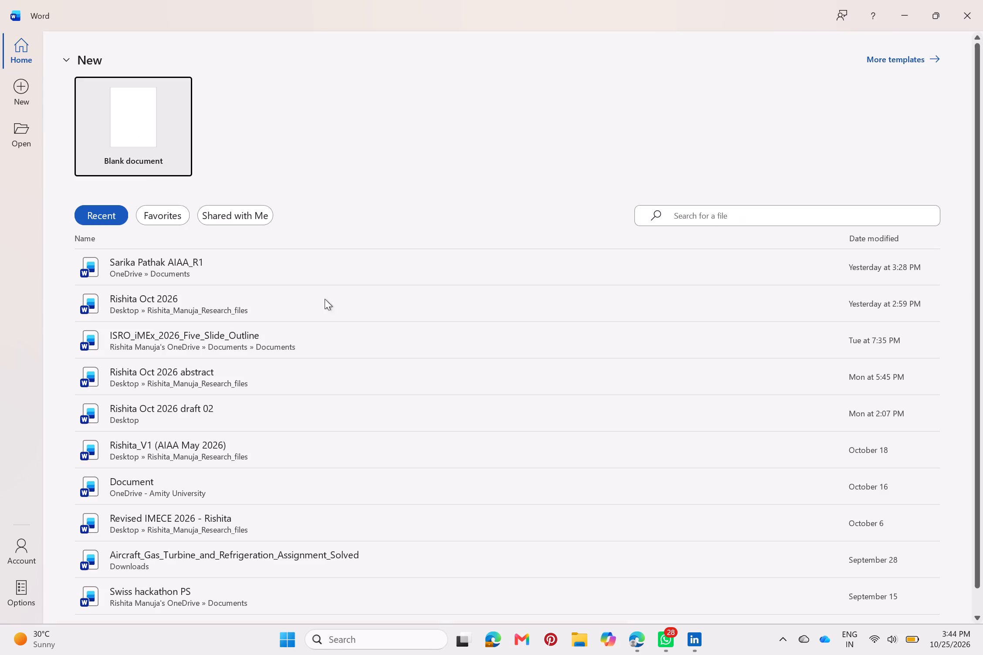
left_click(122, 142)
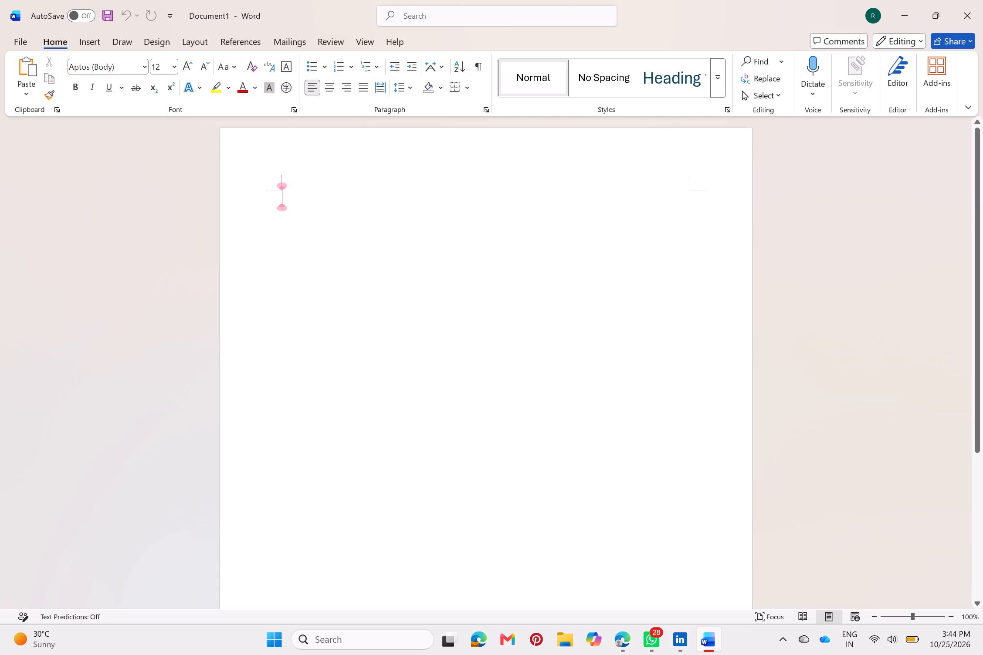
key("ctrl+v")
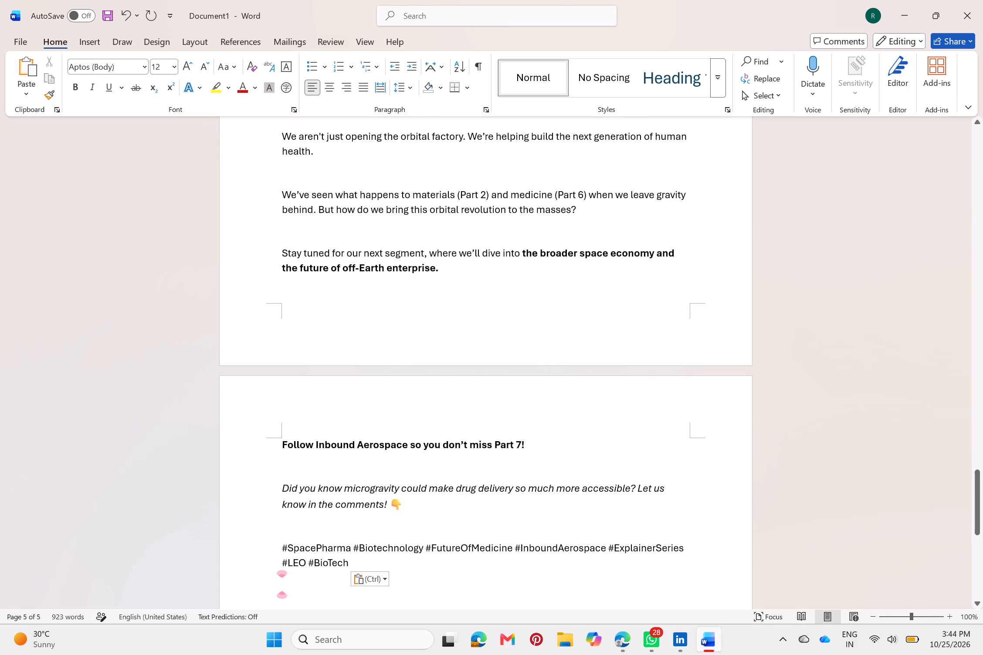
Set the font of the entire pasted text to Times New Roman.
key("ctrl+a")
left_click(147, 65)
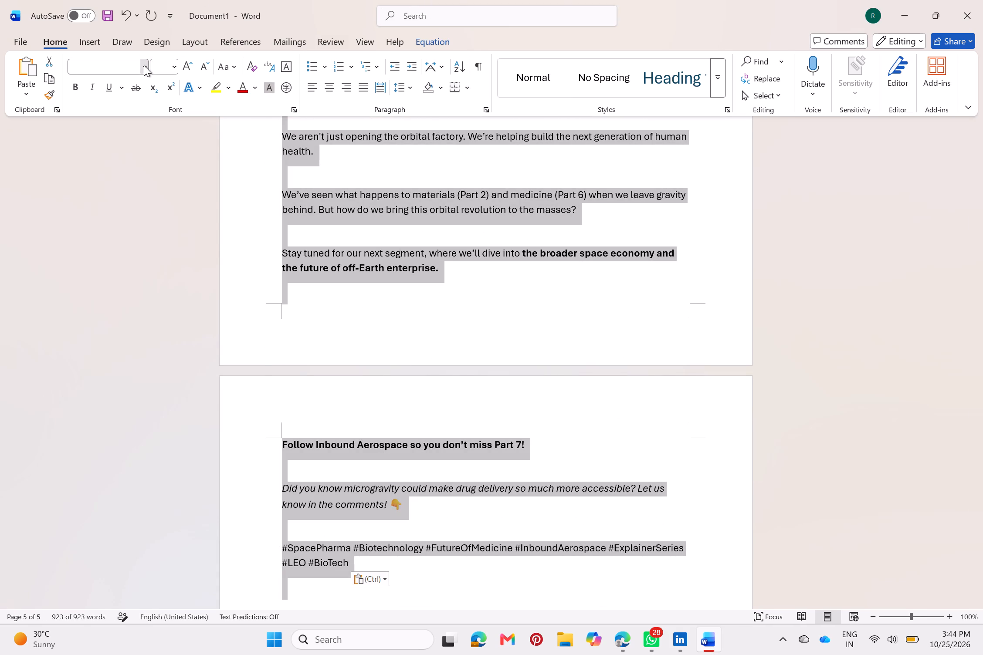
left_click(167, 203)
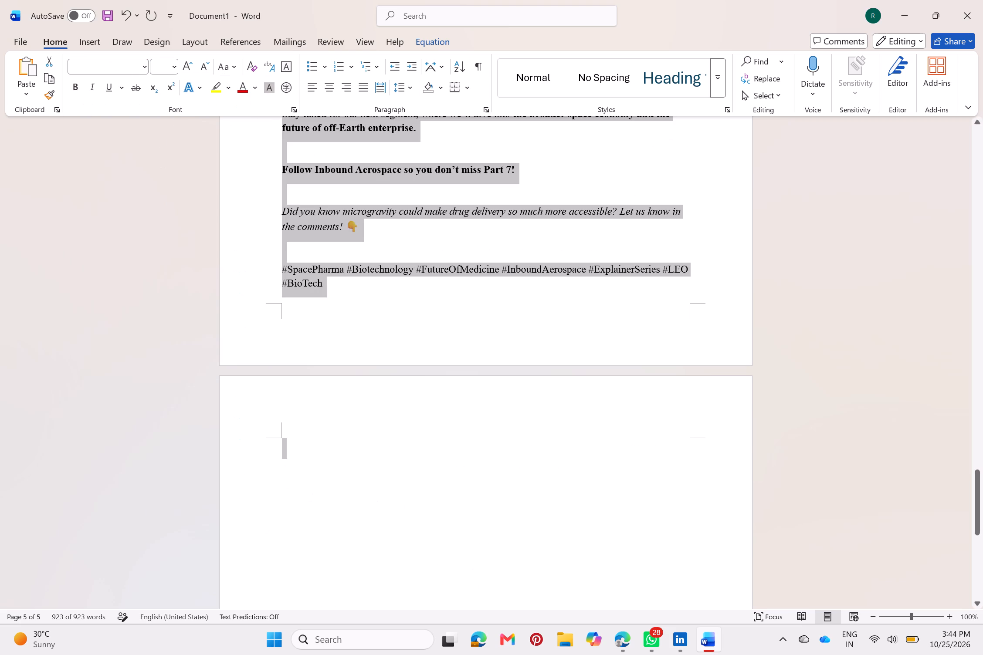
left_click(354, 219)
Delete Gemini's introductory remarks and overclaim checklist above the heading "INBOUND AEROSPACE | EXPLAINER SERIES - PART 6".
scroll(357, 214, "up", 20)
scroll(357, 214, "up", 2)
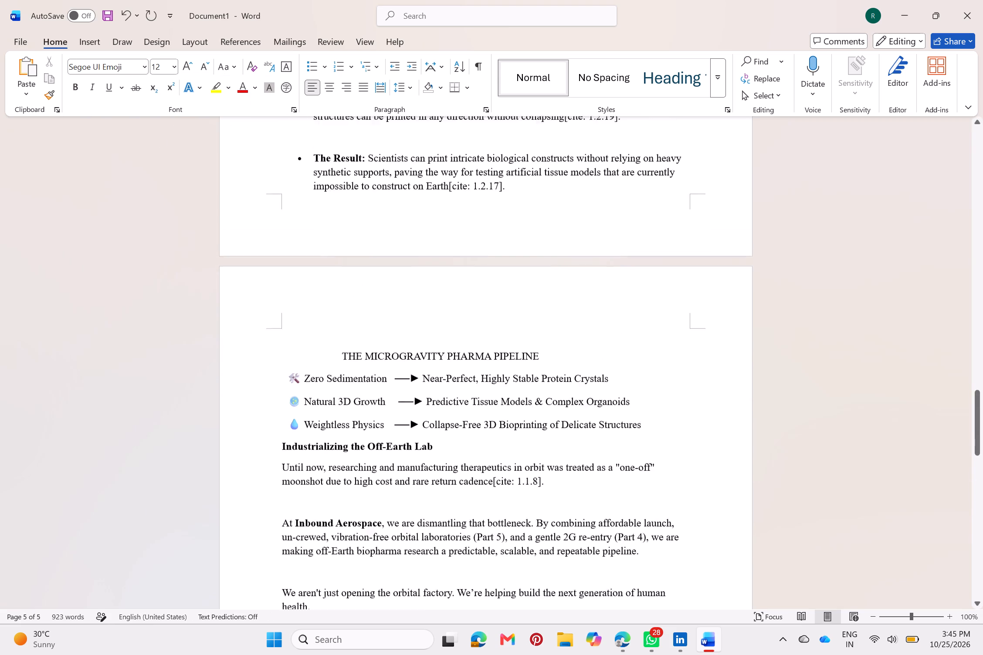
scroll(357, 213, "up", 10)
scroll(357, 208, "up", 14)
scroll(348, 208, "up", 7)
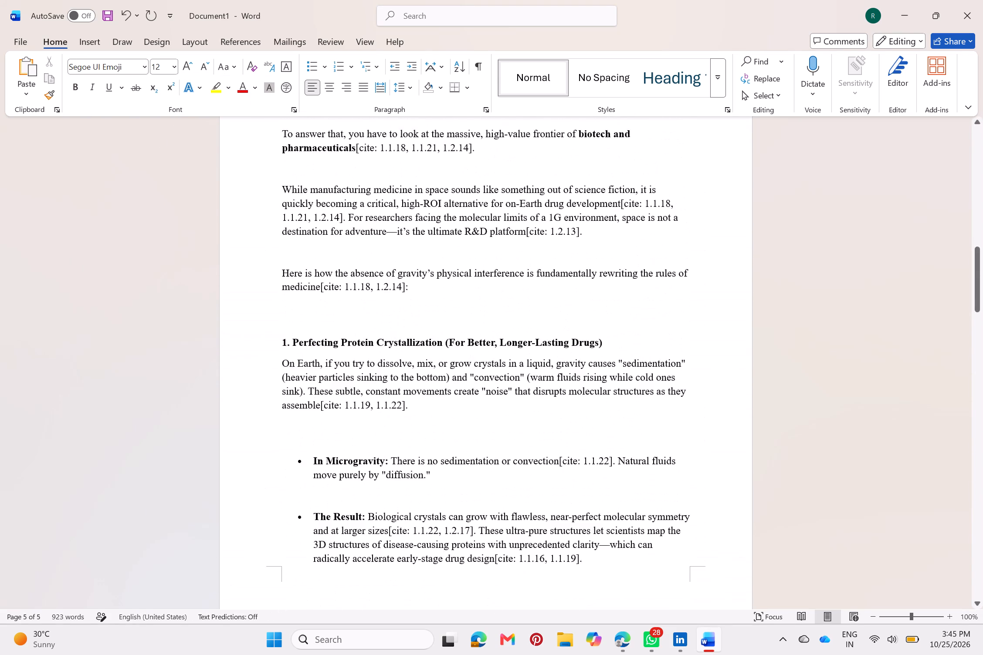
scroll(345, 208, "up", 5)
scroll(345, 208, "up", 20)
scroll(345, 208, "up", 3)
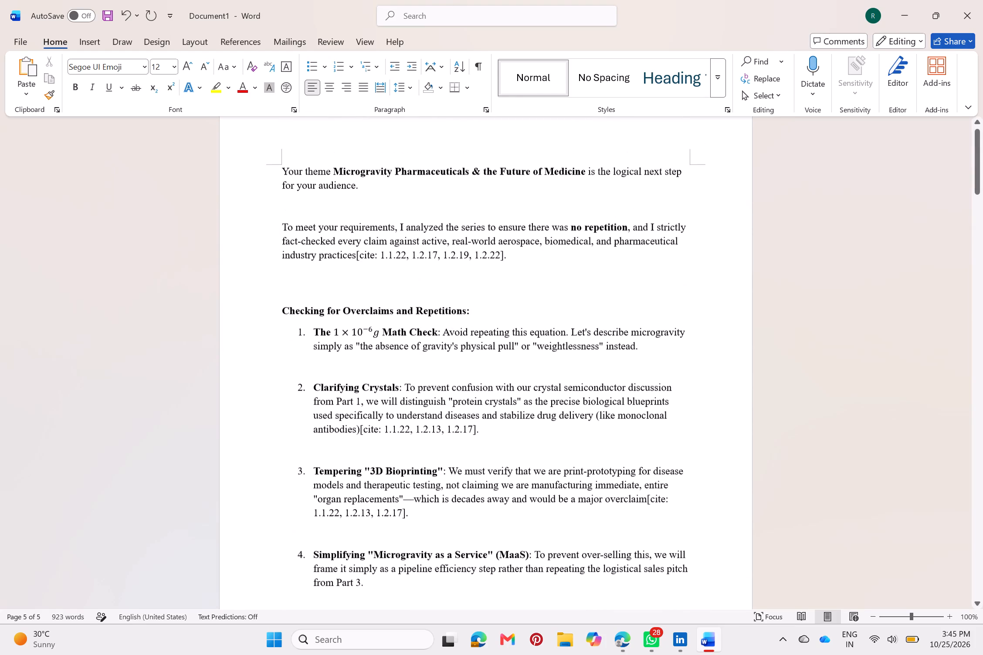
scroll(345, 199, "down", 12)
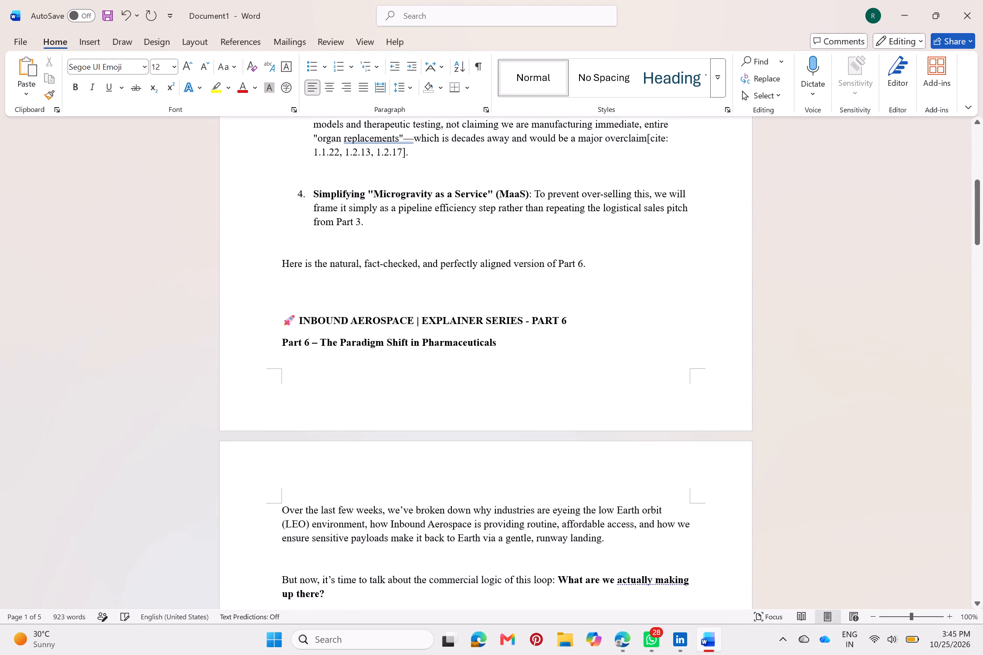
left_click_drag(298, 309, 272, 106)
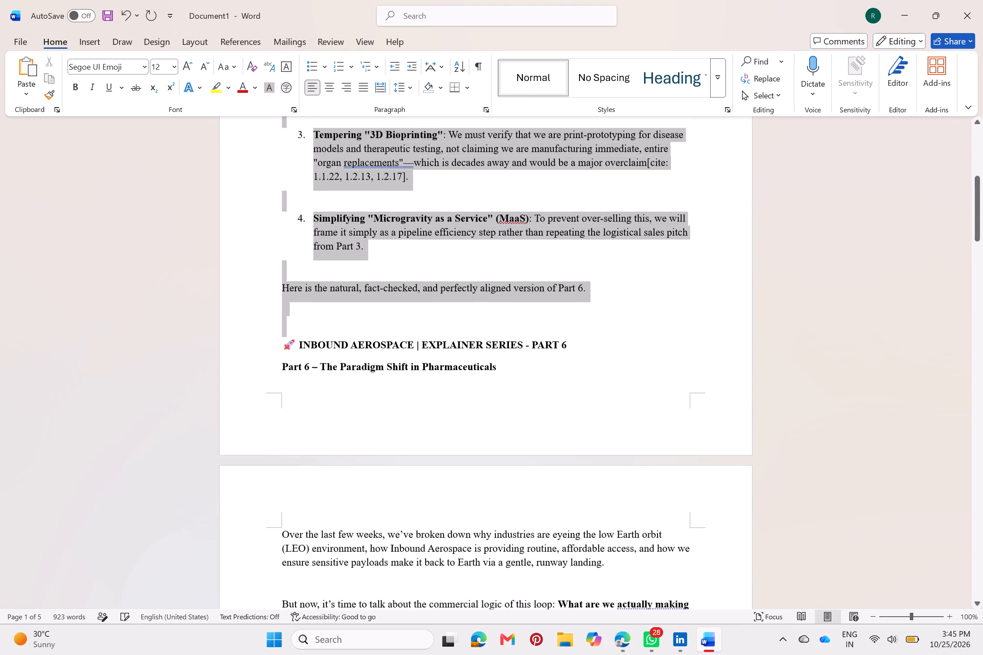
left_click_drag(272, 106, 284, 135)
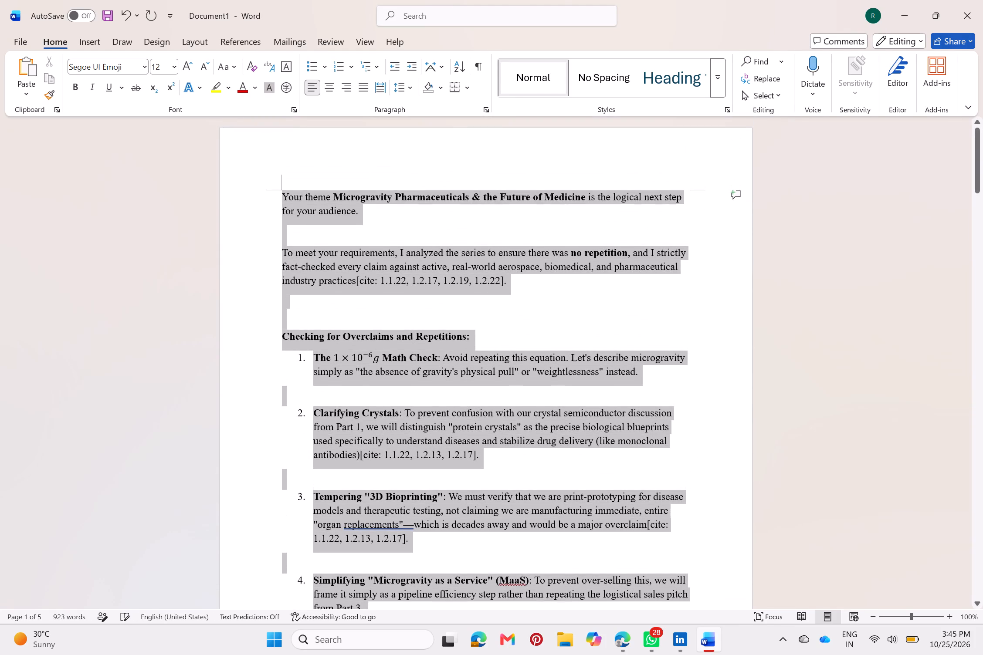
left_click_drag(284, 135, 285, 135)
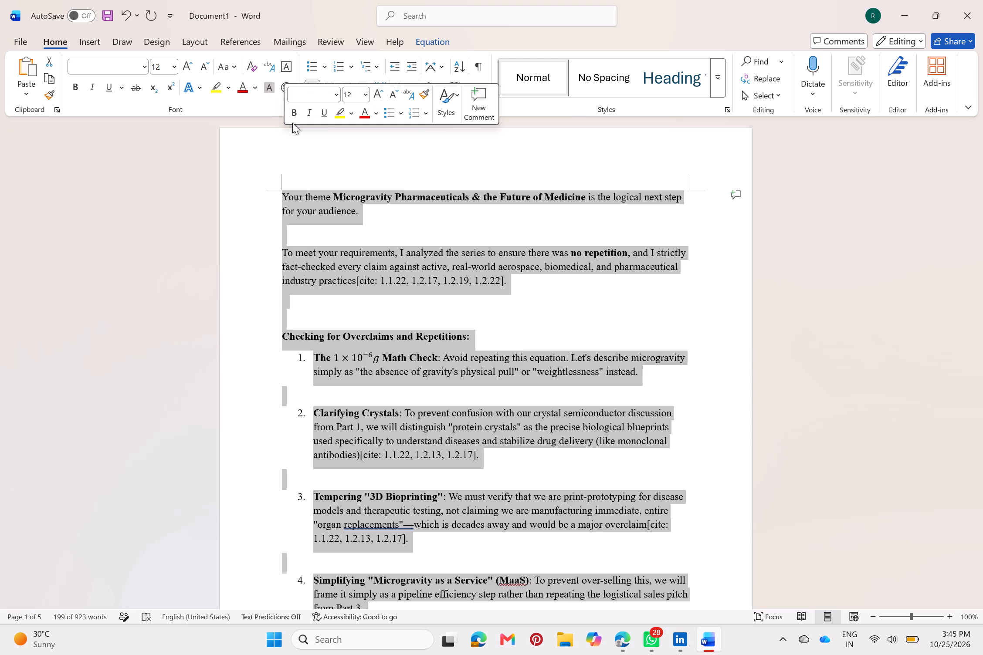
scroll(293, 365, "down", 8)
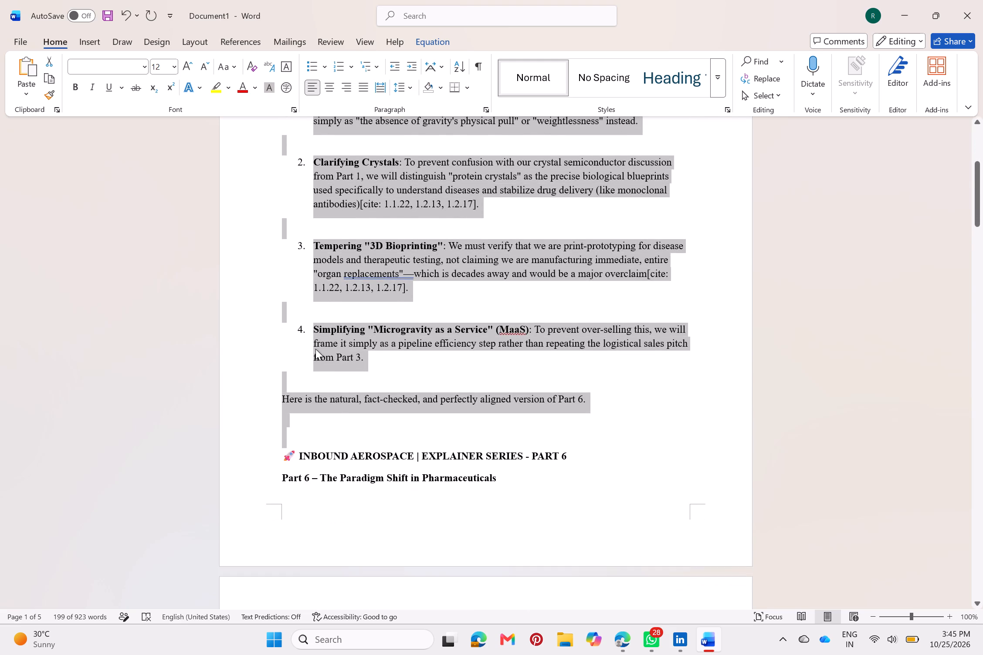
key("BackSpace")
scroll(305, 352, "up", 2)
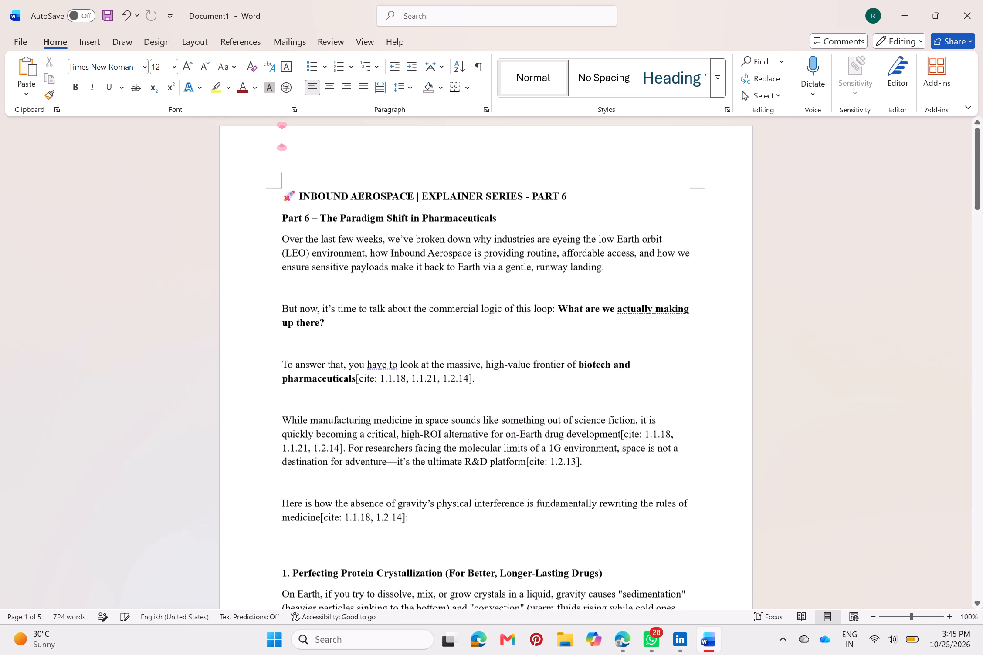
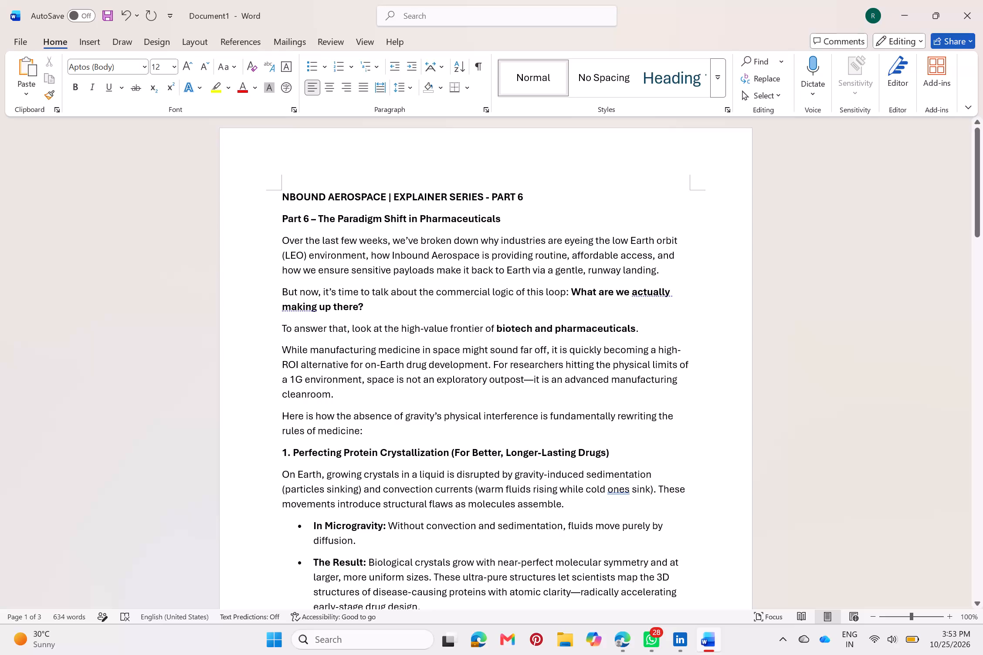
Restore the missing initial "I" in the title line so it starts with "INBOUND".
left_click(281, 197)
key("shift+i")
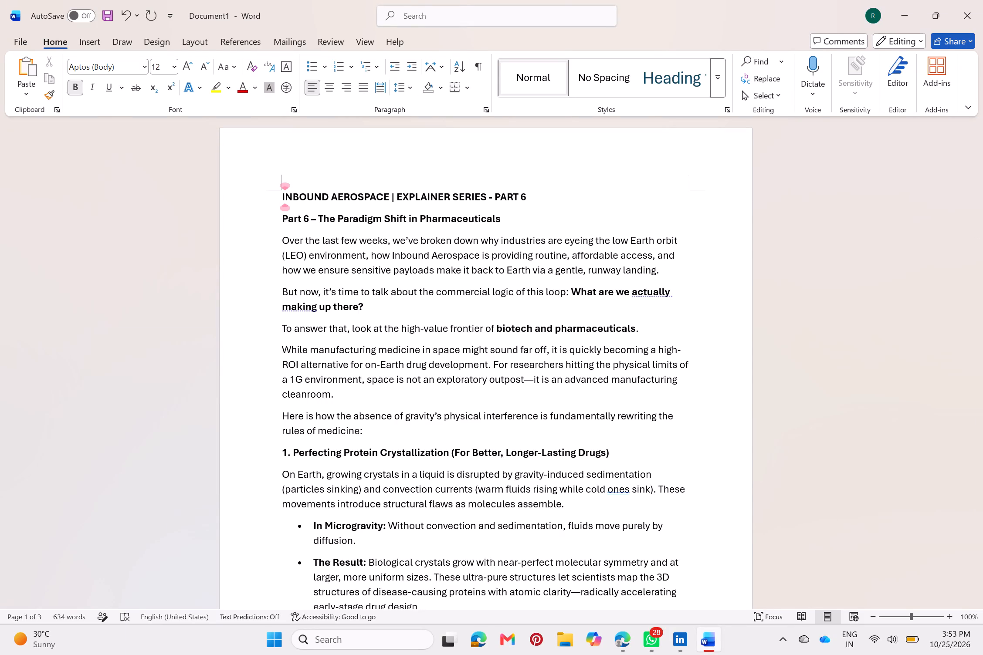
Delete the word "actually" from the bold question "What are we actually making up there?".
left_click(333, 244)
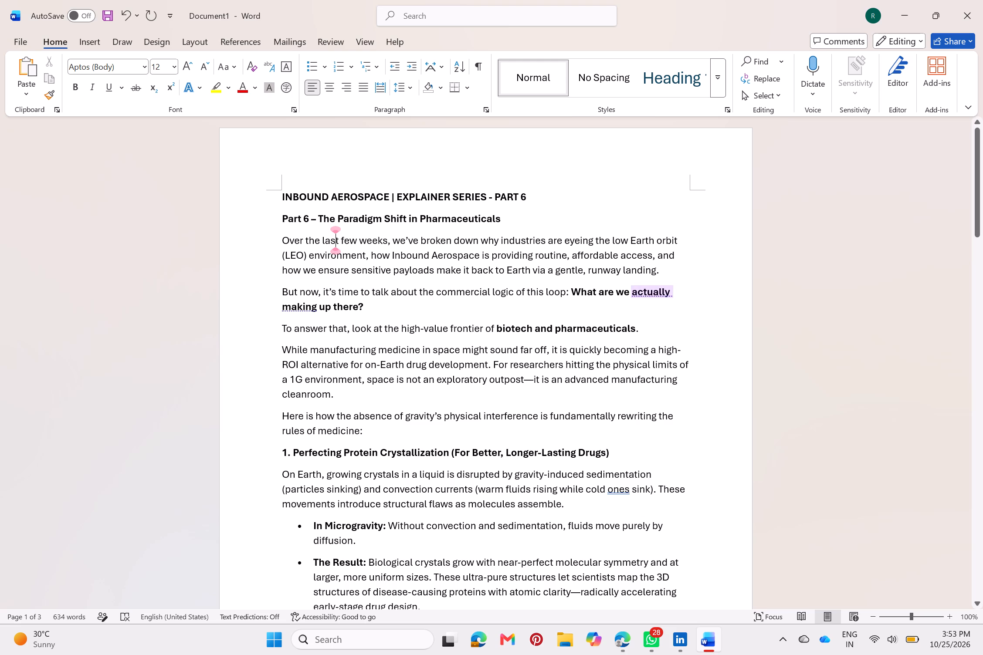
left_click_drag(632, 290, 677, 294)
key("BackSpace")
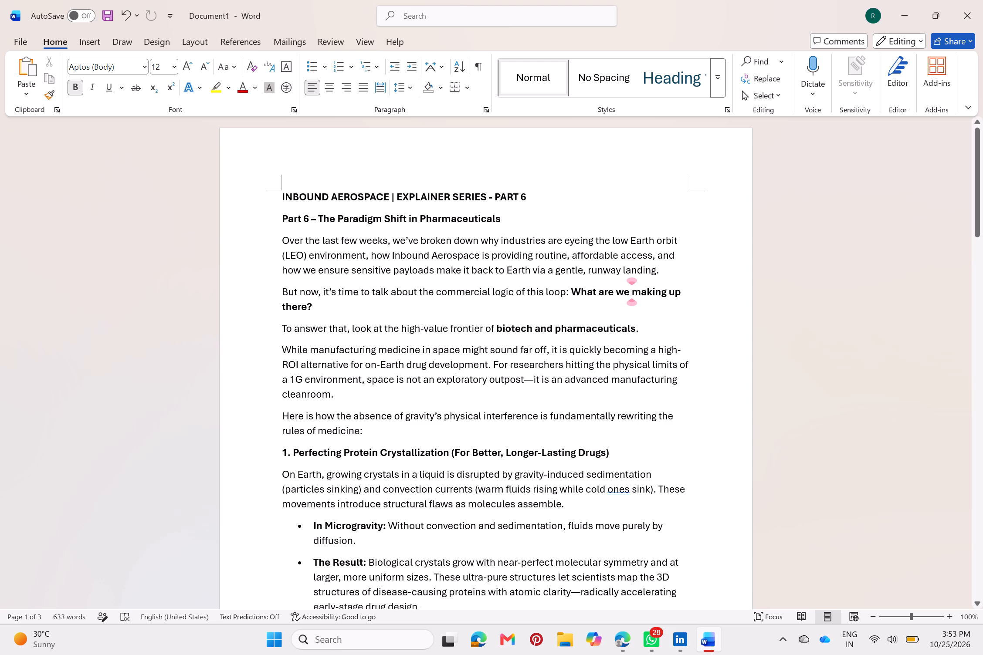
Remove the word "AEROSPACE" from the title line, leaving "INBOUND | EXPLAINER SERIES - PART 6".
left_click_drag(333, 198, 356, 200)
left_click_drag(356, 200, 389, 196)
key("BackSpace")
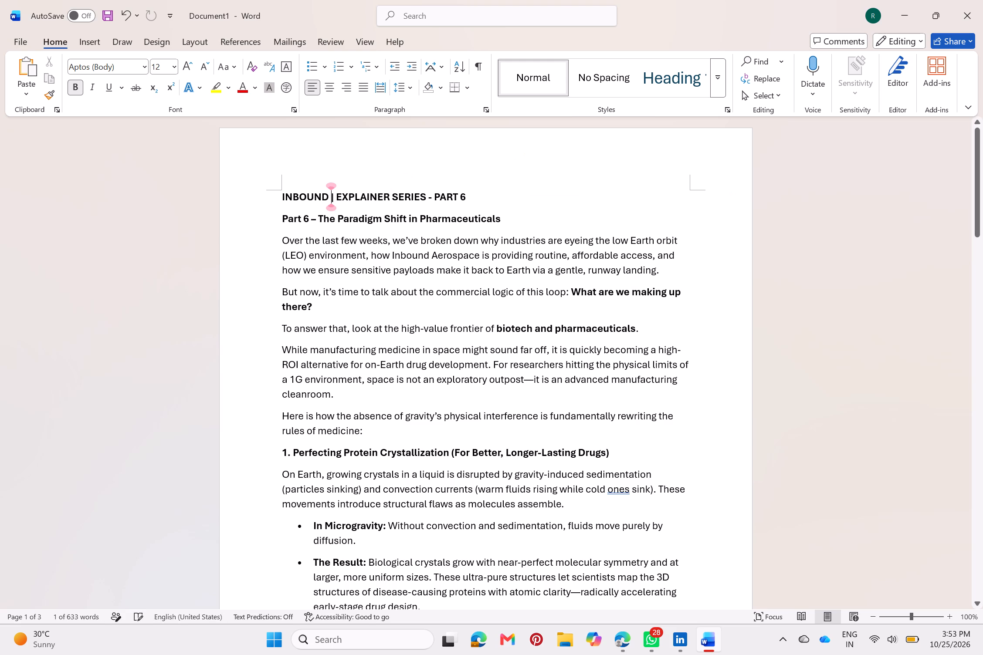
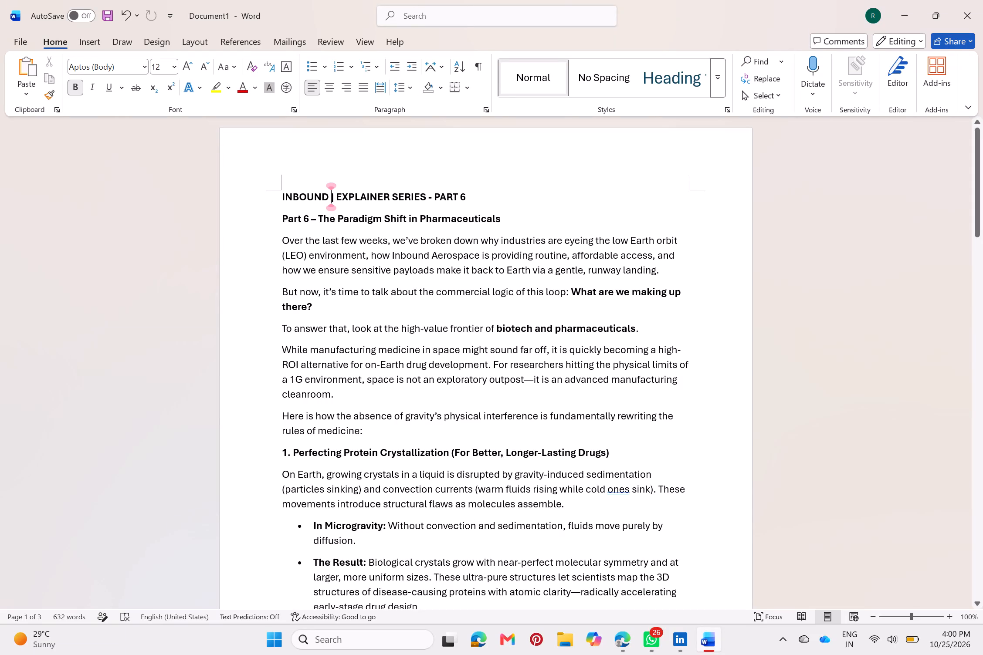
Change "PART" in the title line to "Part" so it ends with "Part 6".
left_click(456, 196)
key("BackSpace")
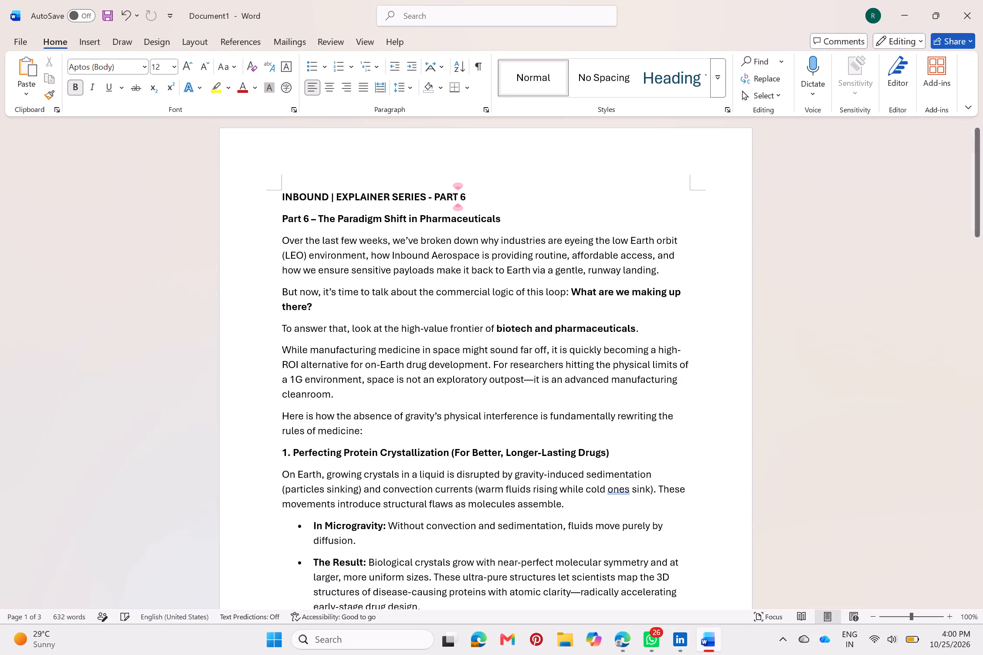
key("BackSpace")
key("BackSpace")
type("art")
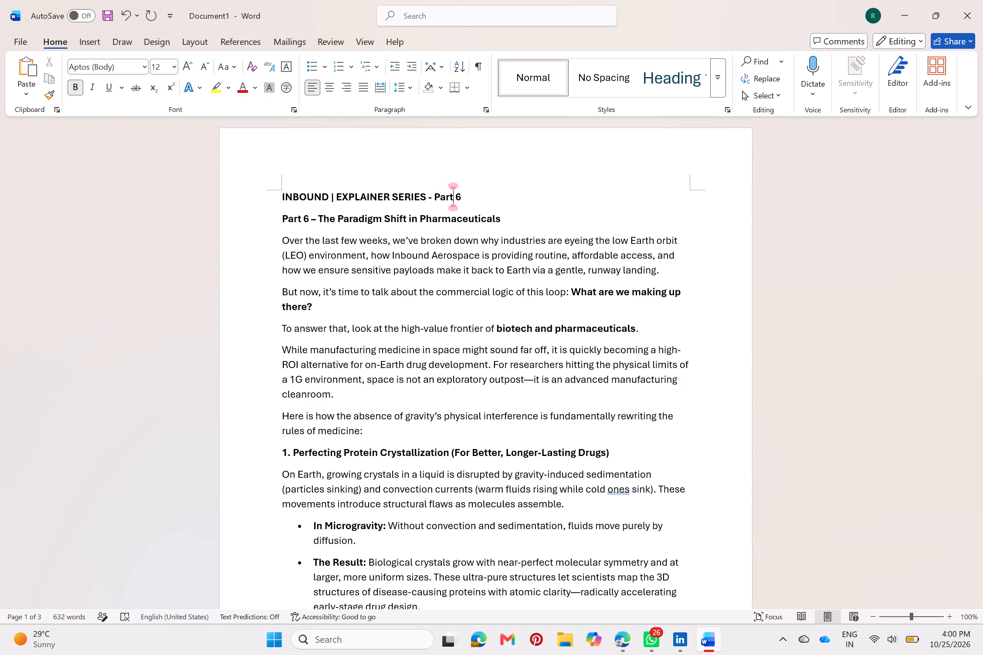
Center the title line "INBOUND | EXPLAINER SERIES - Part 6" on the page.
left_click_drag(473, 197, 280, 194)
left_click(336, 88)
left_click(361, 233)
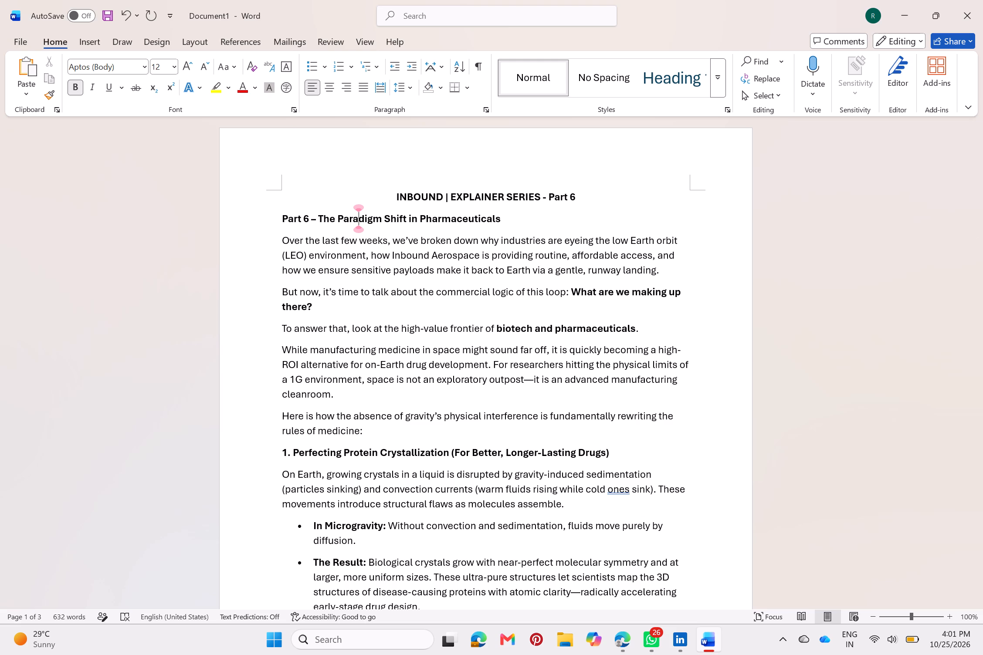
Remove the "Part 6 –" prefix from the subtitle, leaving "The Paradigm Shift in Pharmaceuticals".
left_click(319, 217)
key("BackSpace")
key("BackSpace")
key("BackSpace")
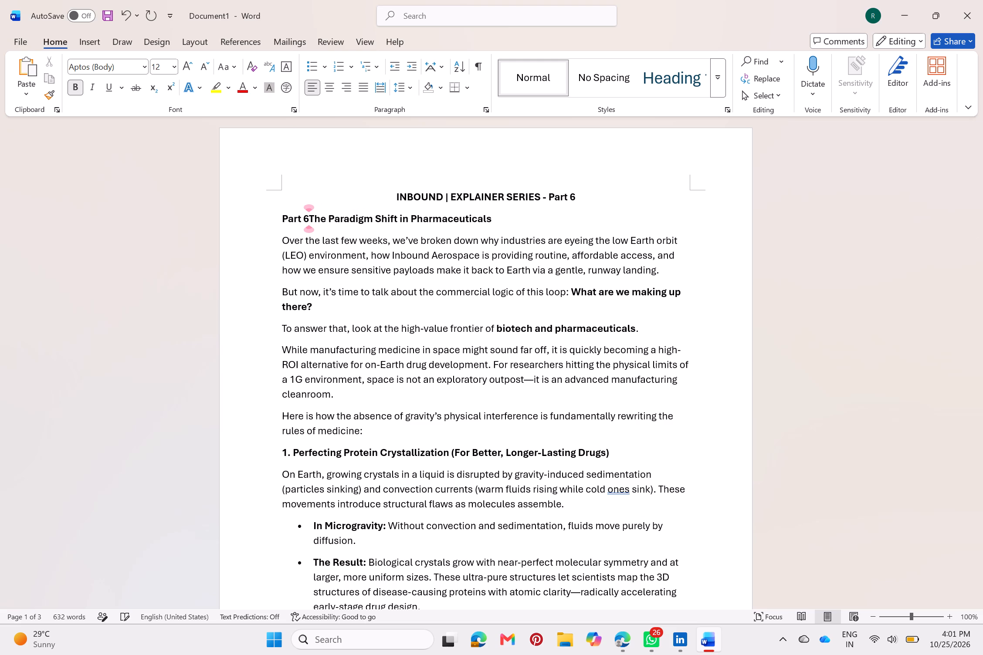
key("BackSpace")
key("BackSpace")
key("BackSpace")
key("BackSpace")
key("BackSpace")
key("BackSpace")
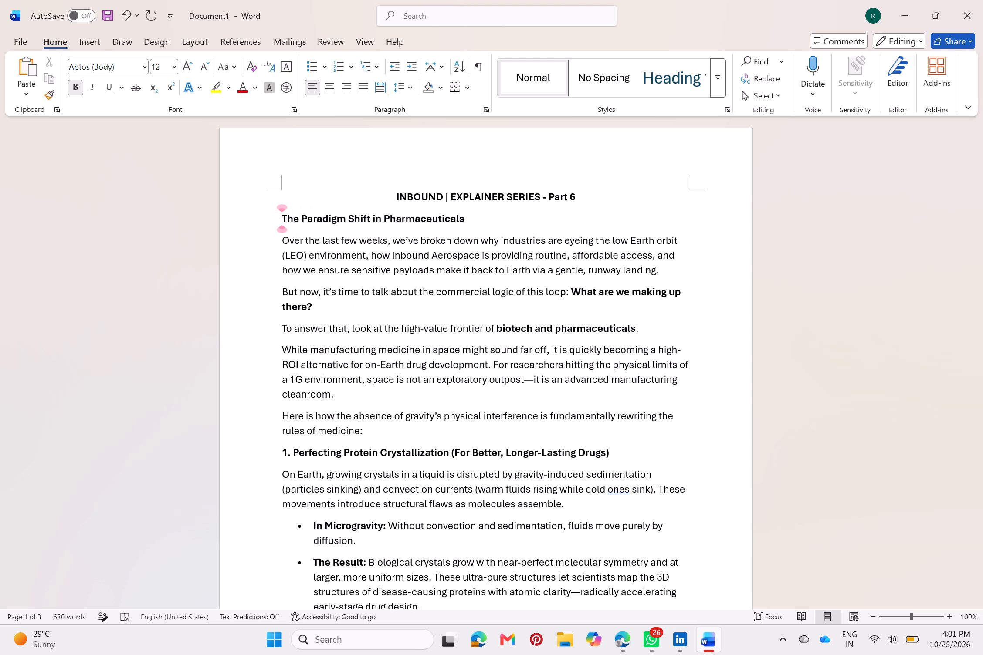
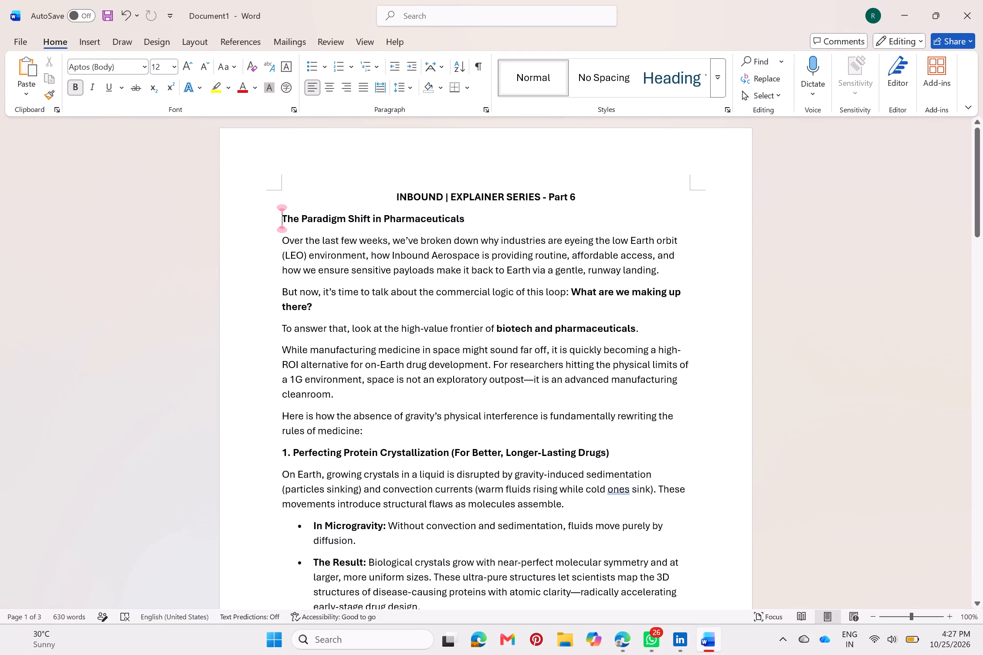
Replace "Inbound Aerospace is" with "we are" in the opening paragraph.
left_click_drag(488, 253, 395, 256)
left_click(395, 256)
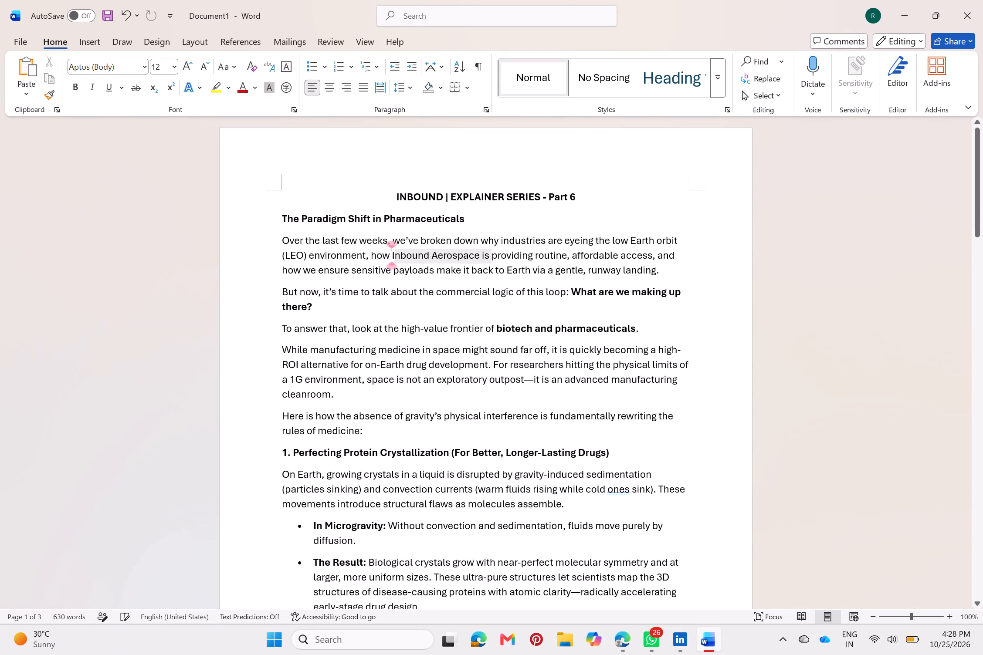
left_click_drag(391, 256, 488, 257)
type("we a")
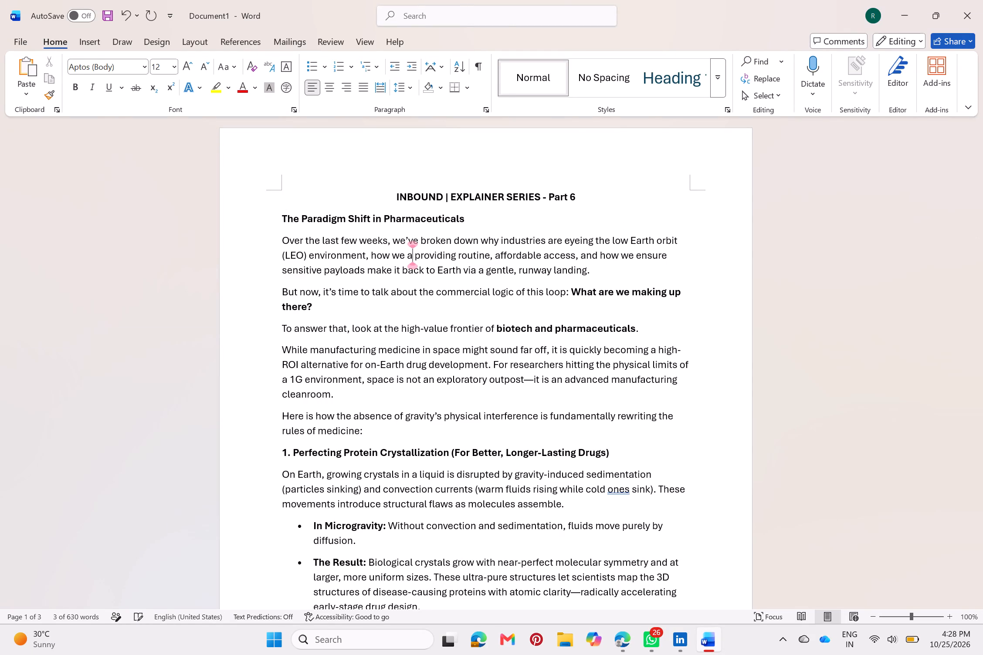
key("a")
key("BackSpace")
type("re")
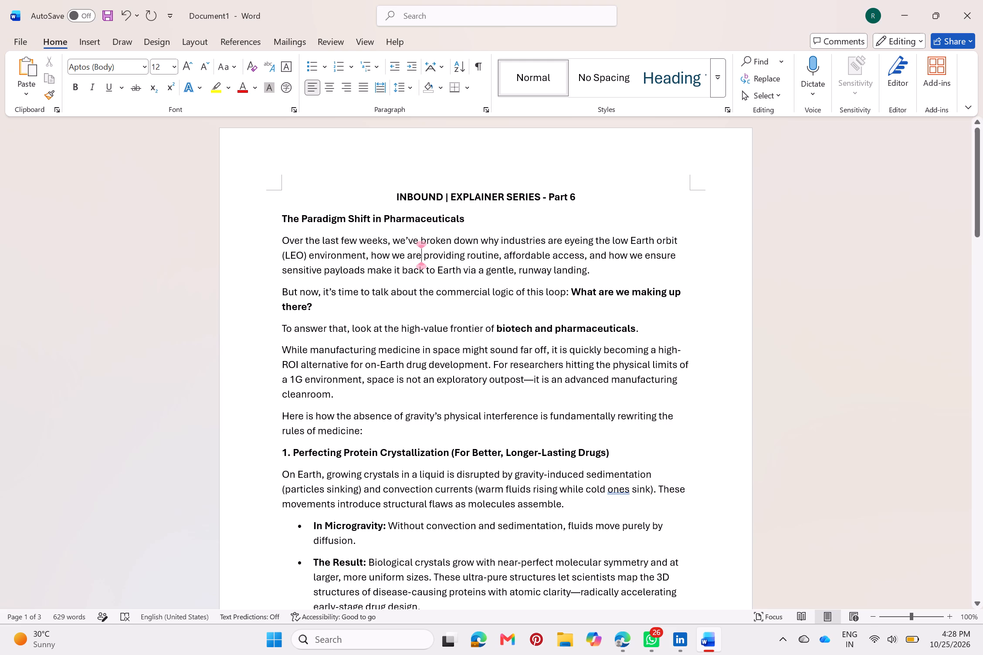
Delete the word "gentle," before "runway landing" in the opening paragraph.
left_click(478, 272)
left_click_drag(486, 272, 515, 268)
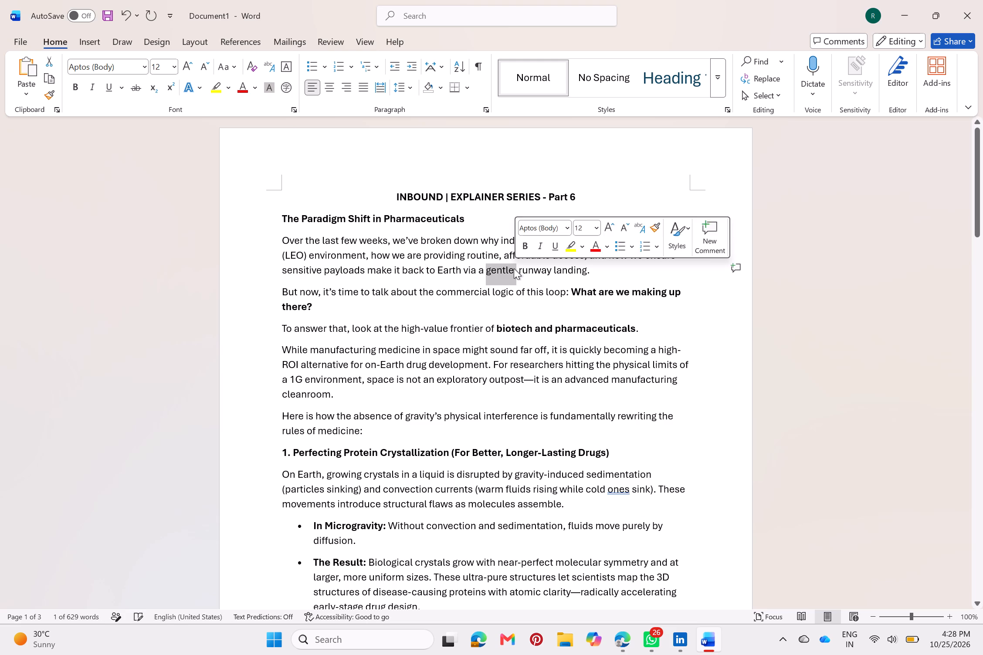
key("BackSpace")
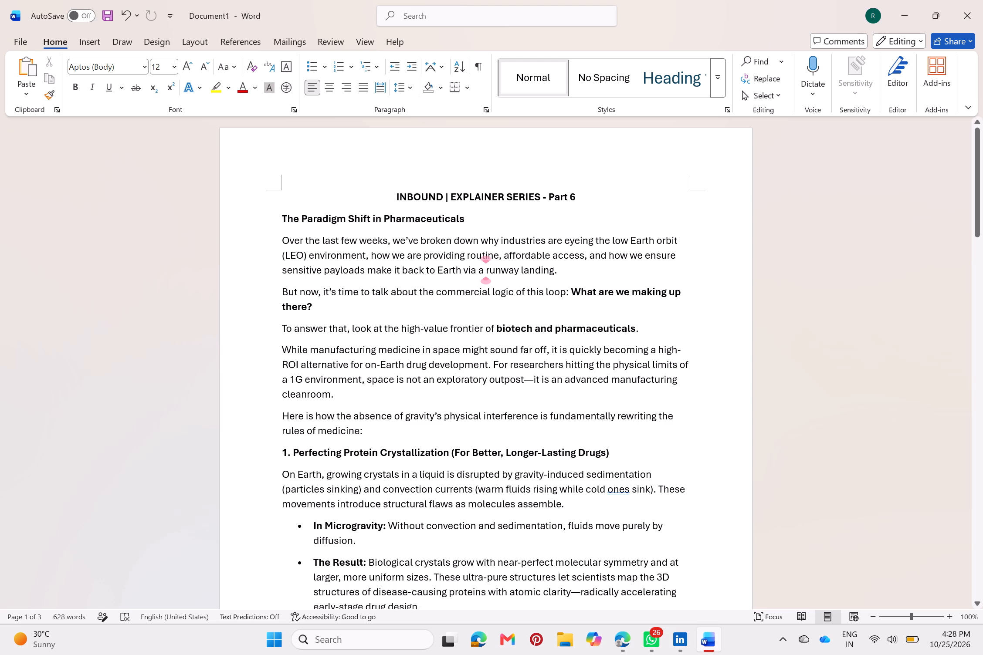
Replace the em dash after "exploratory outpost" with a comma and a space.
left_click(532, 380)
key("BackSpace")
key("space")
type(",")
key("BackSpace")
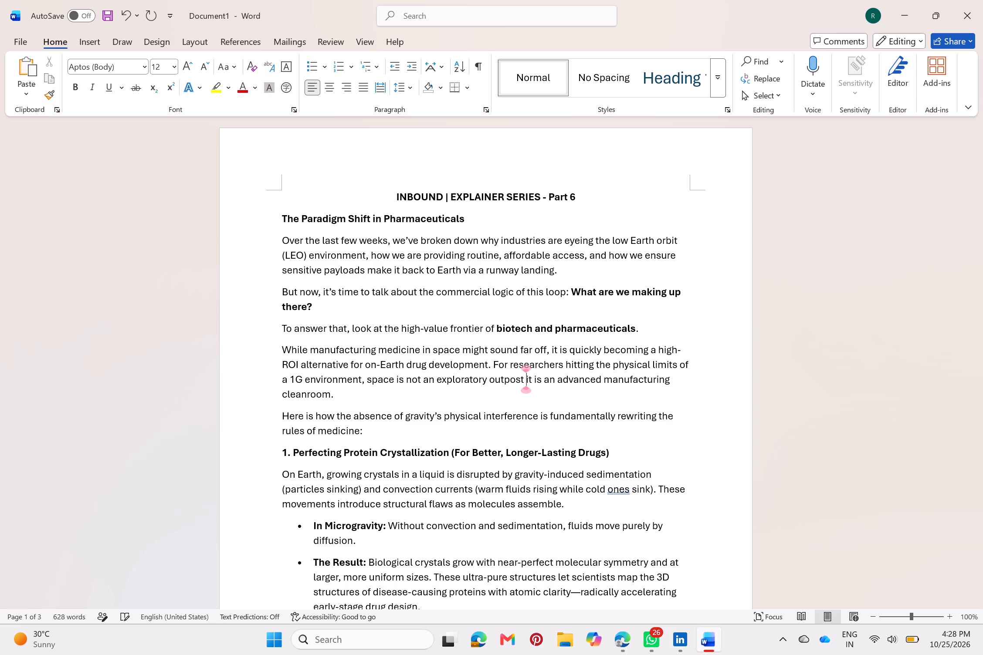
key("BackSpace")
type(",")
key("space")
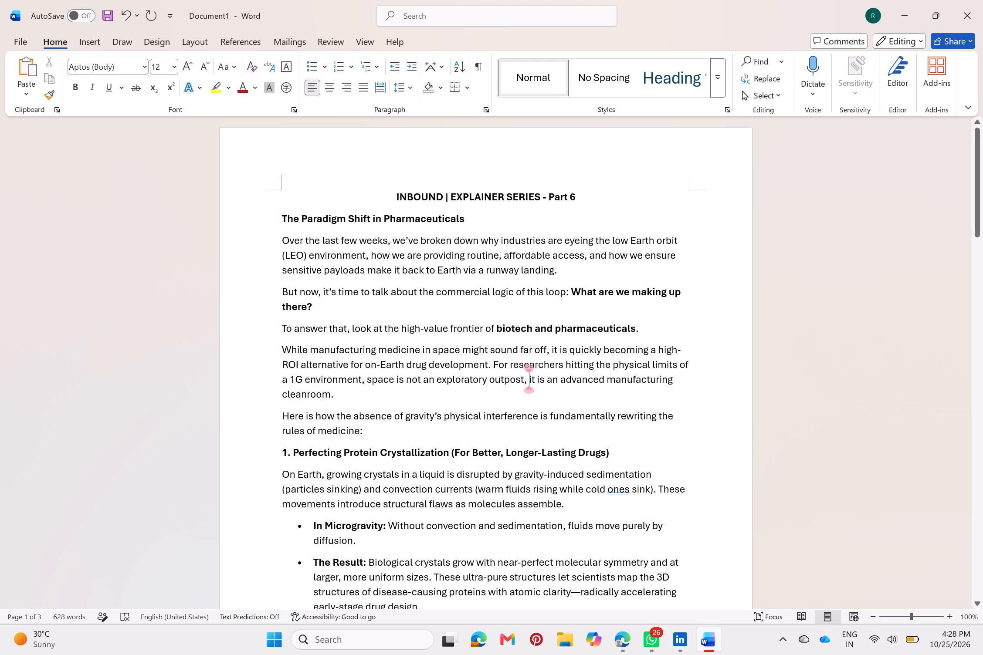
Ignore the grammar suggestion for "ones" in the first paragraph of the Protein Crystallization section.
scroll(521, 378, "down", 4)
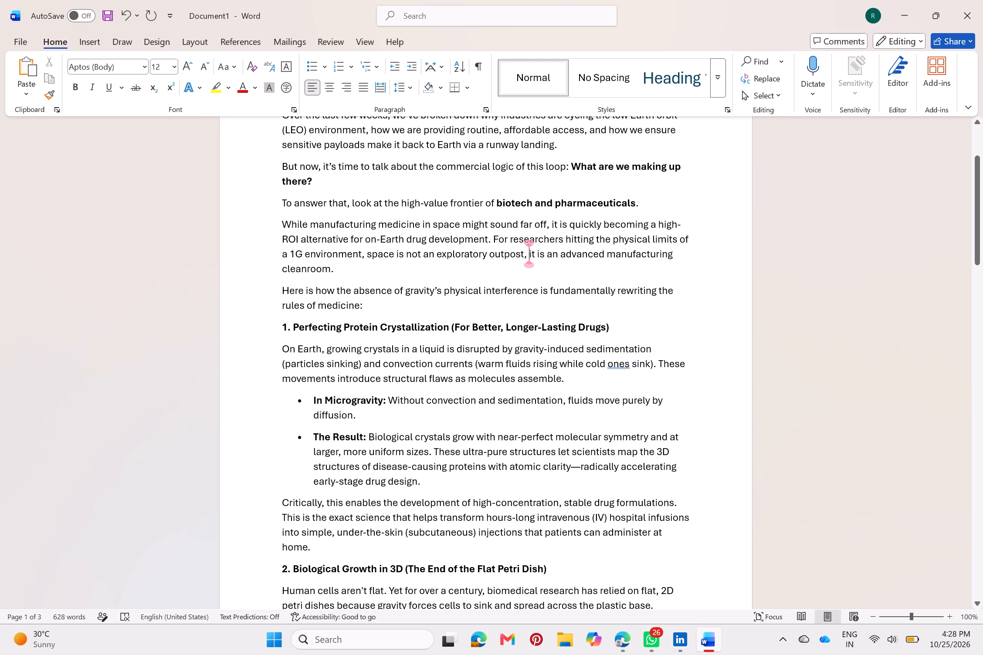
left_click(619, 366)
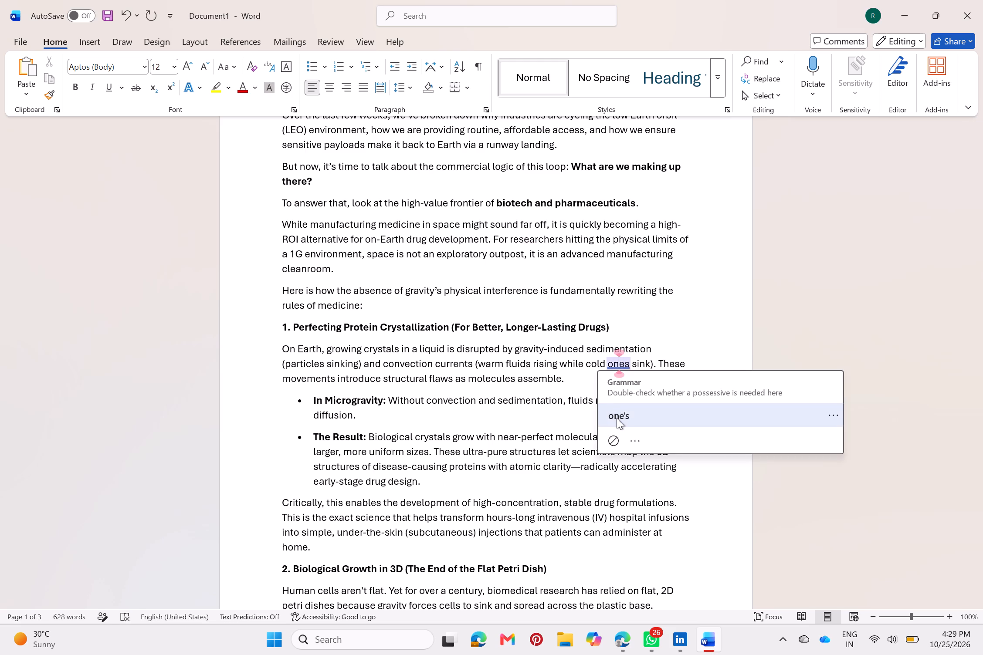
left_click(610, 443)
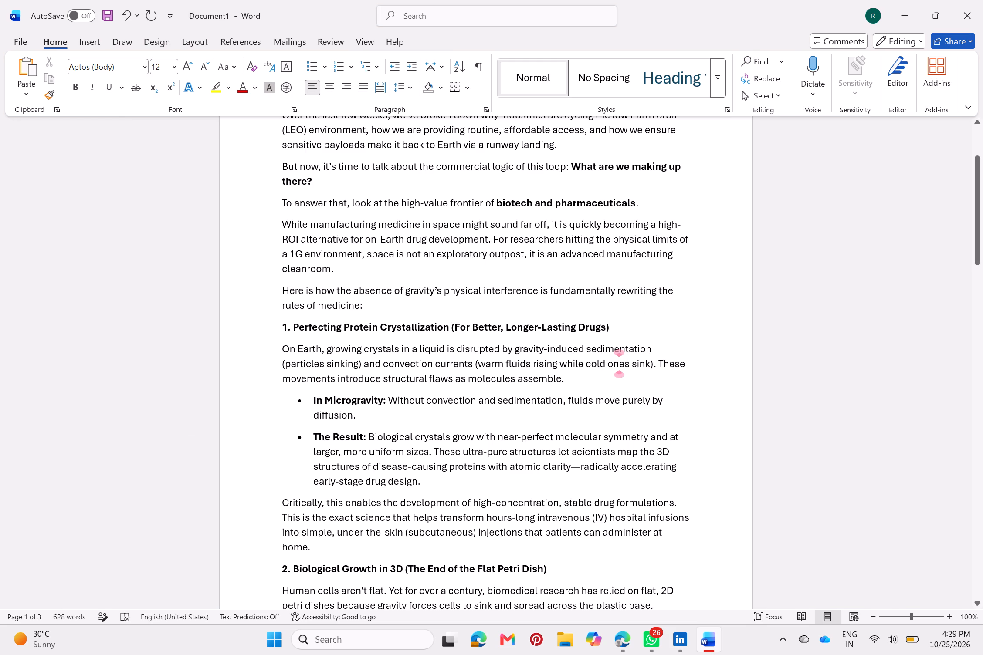
Replace the em dash after "atomic clarity" in "The Result" bullet with a comma and a space.
left_click(583, 469)
key("Left")
key("BackSpace")
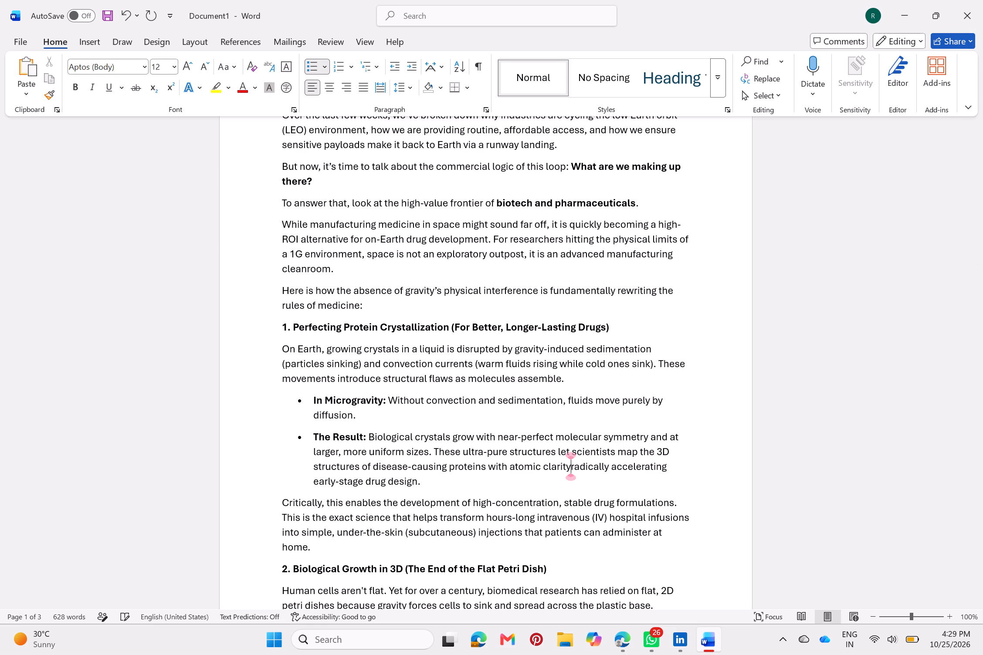
type(",")
key("space")
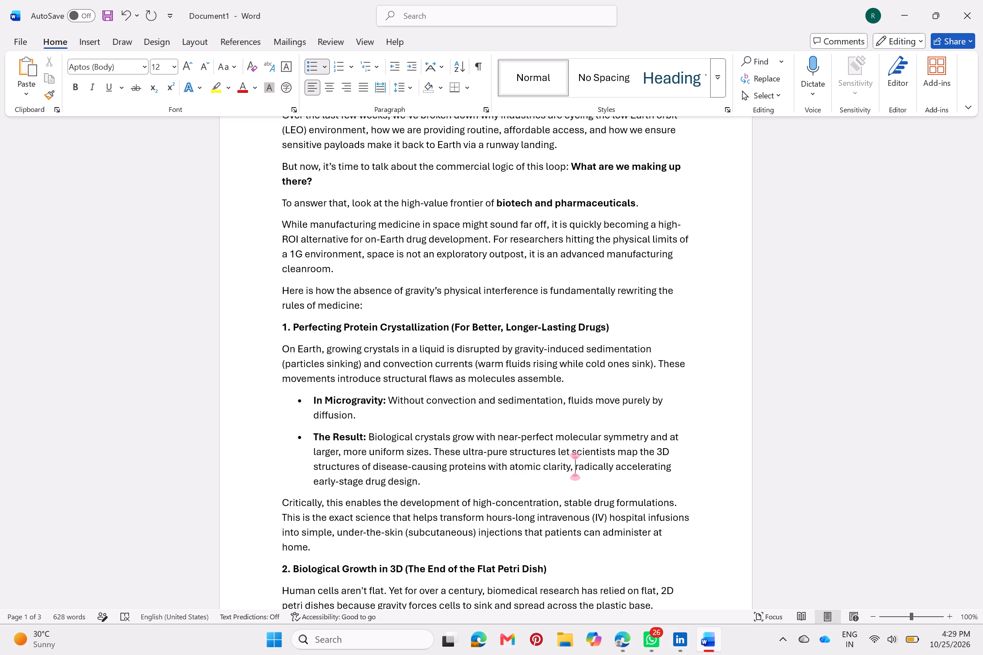
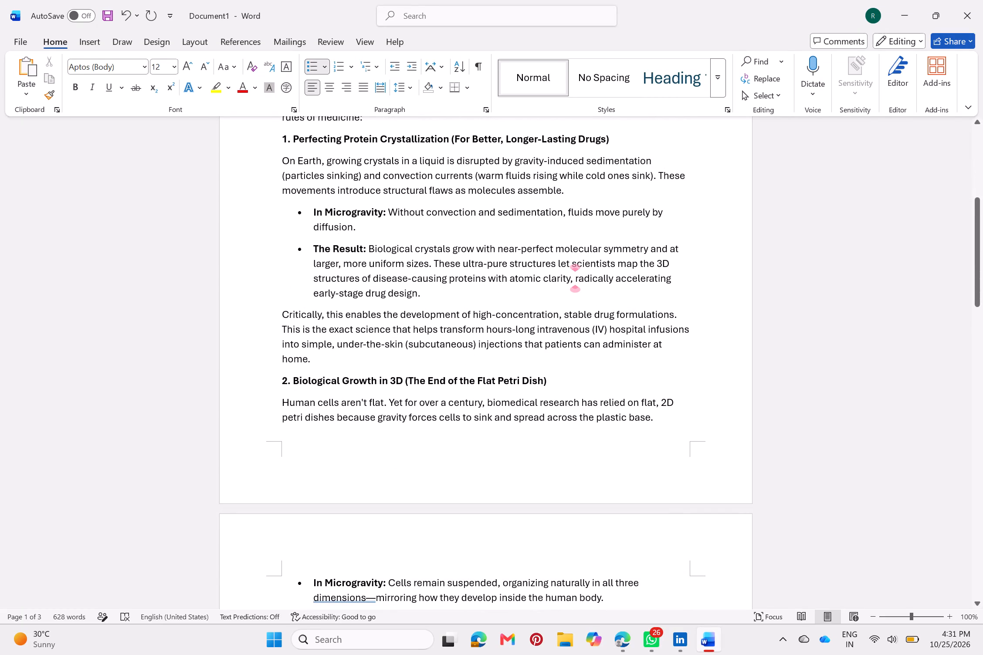
Accept the grammar suggestion replacing the em dash after "dimensions" with a comma in the Biological Growth section's "In Microgravity" bullet.
scroll(529, 427, "down", 3)
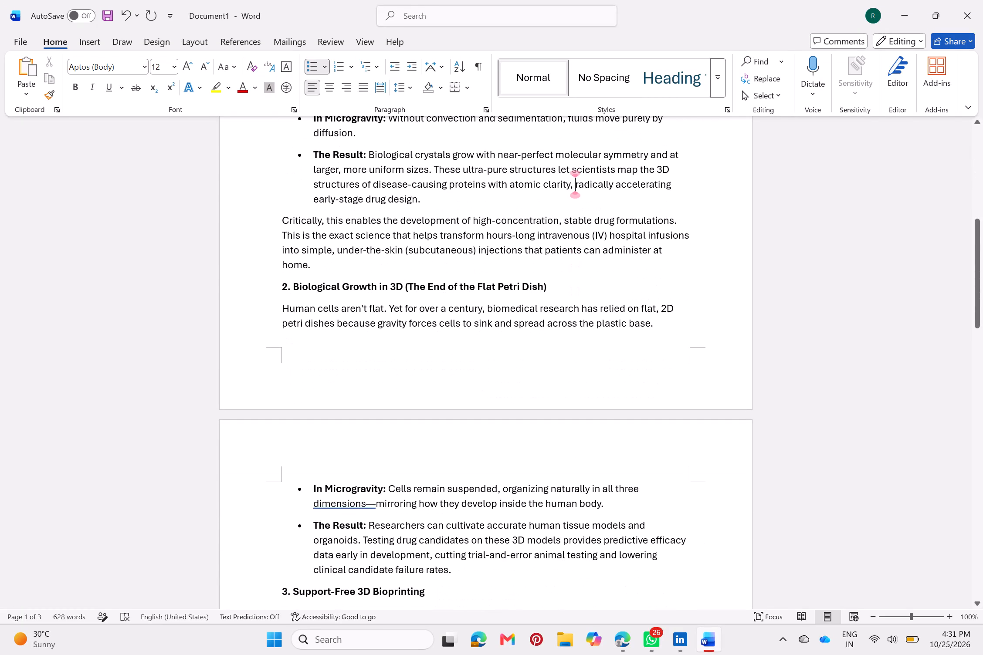
scroll(536, 490, "down", 2)
left_click(349, 447)
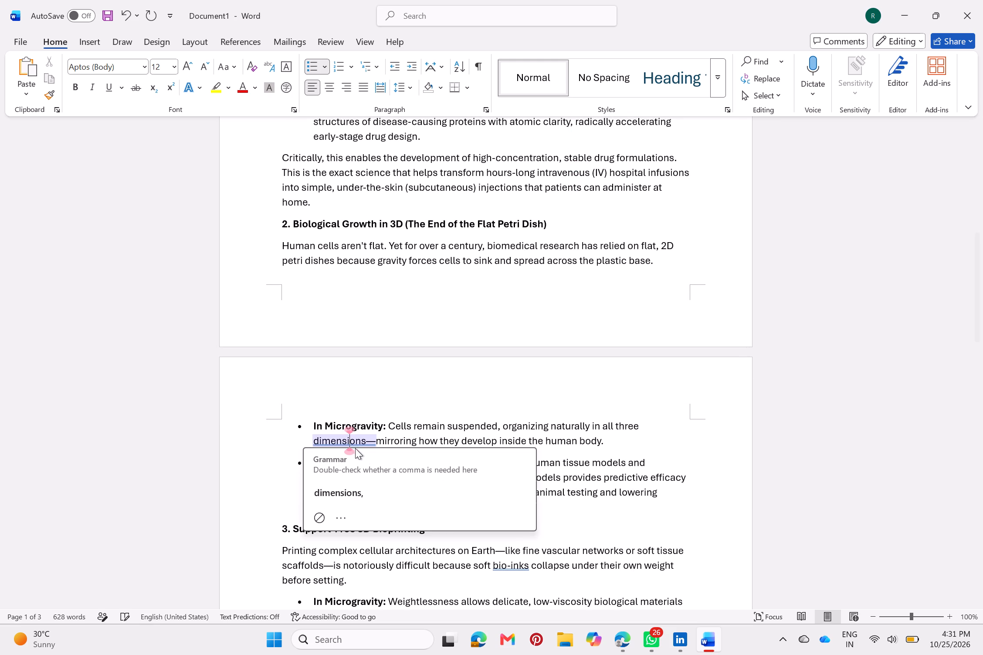
left_click(371, 487)
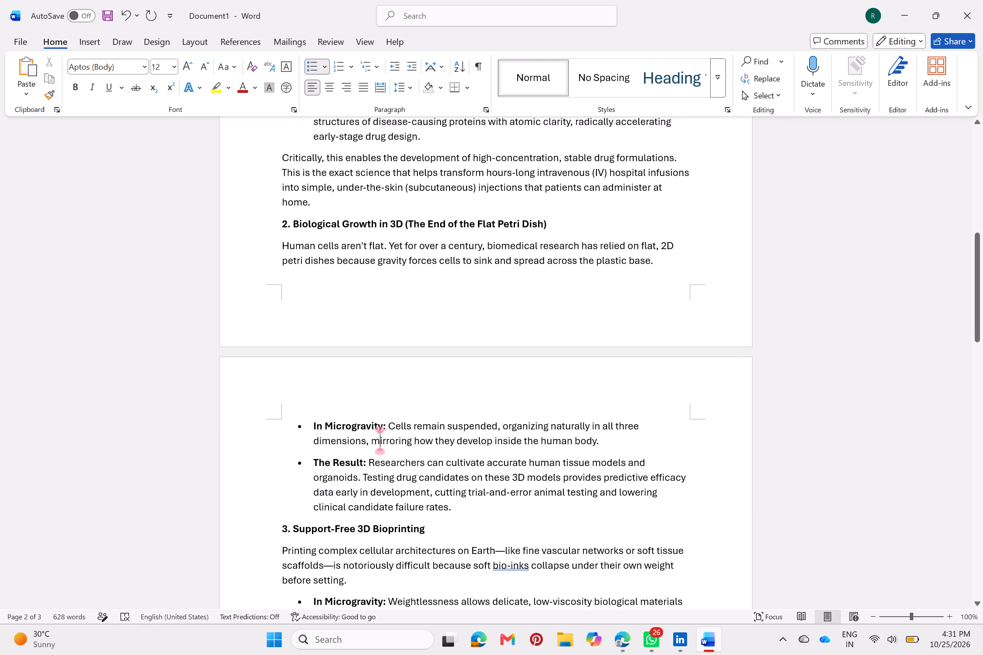
Replace the em dash after "on Earth" with a comma and a space in the Support-Free 3D Bioprinting paragraph.
scroll(398, 489, "down", 4)
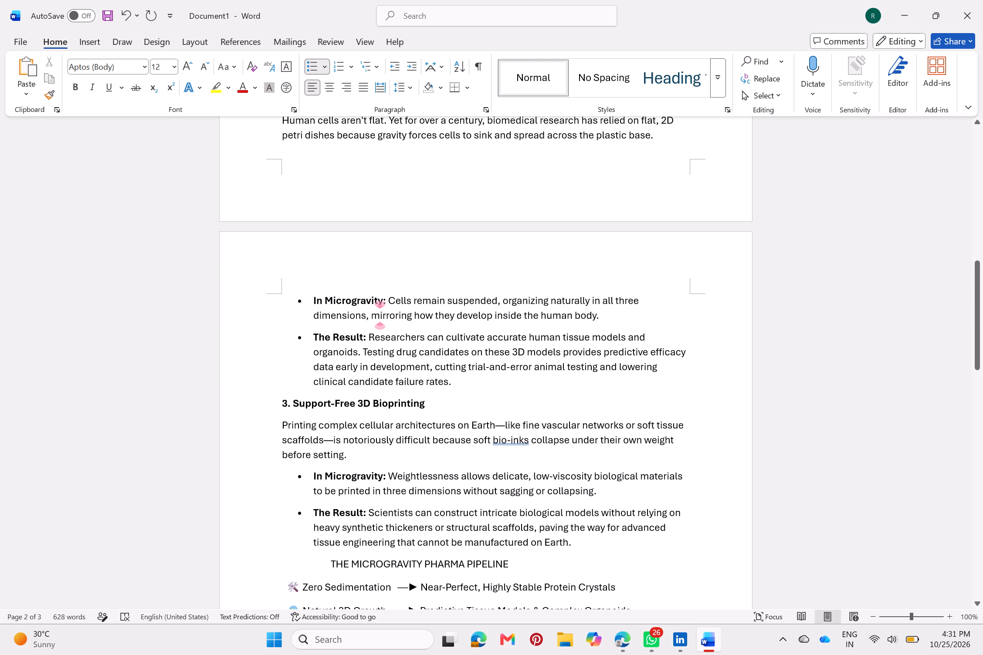
left_click(504, 425)
key("BackSpace")
type(",")
key("space")
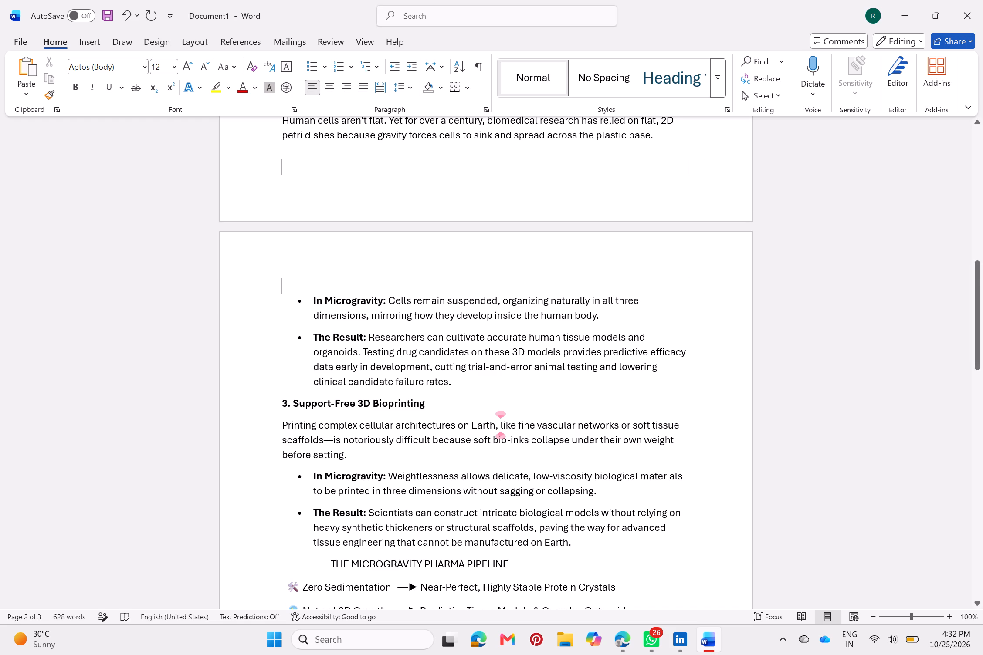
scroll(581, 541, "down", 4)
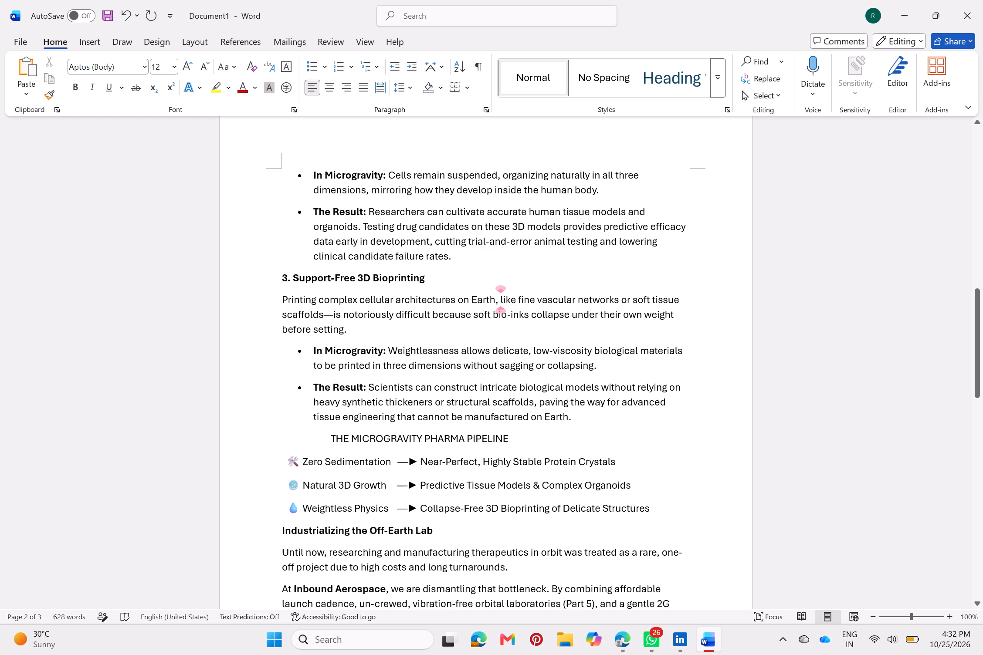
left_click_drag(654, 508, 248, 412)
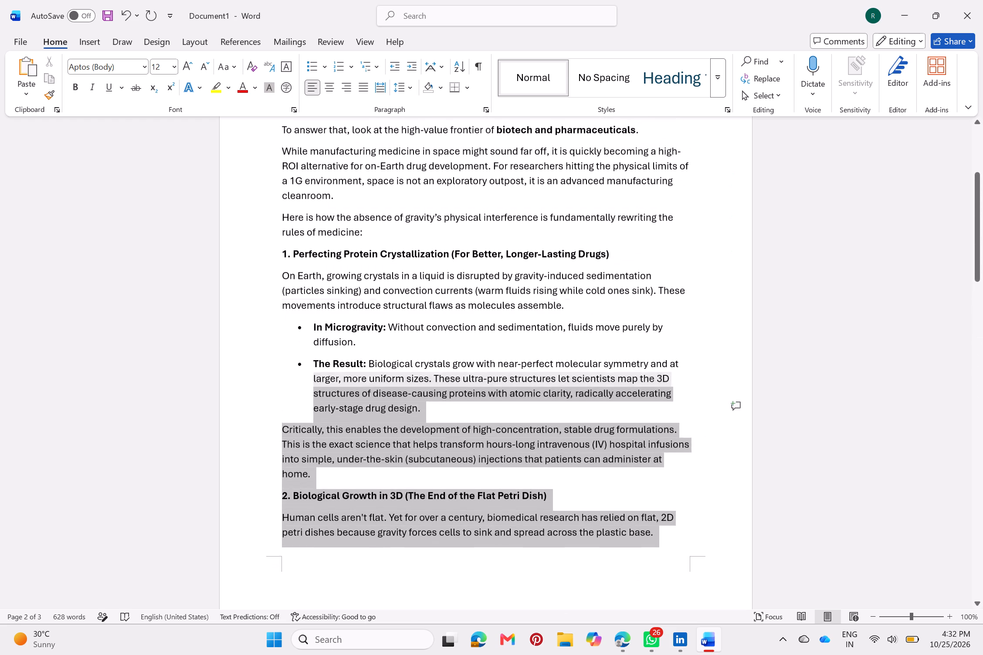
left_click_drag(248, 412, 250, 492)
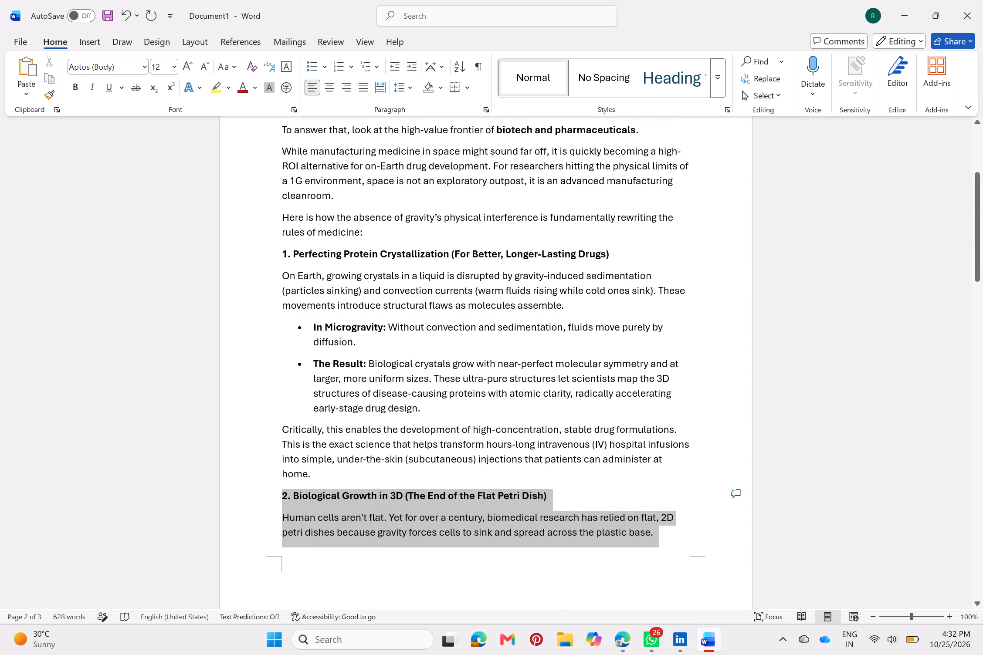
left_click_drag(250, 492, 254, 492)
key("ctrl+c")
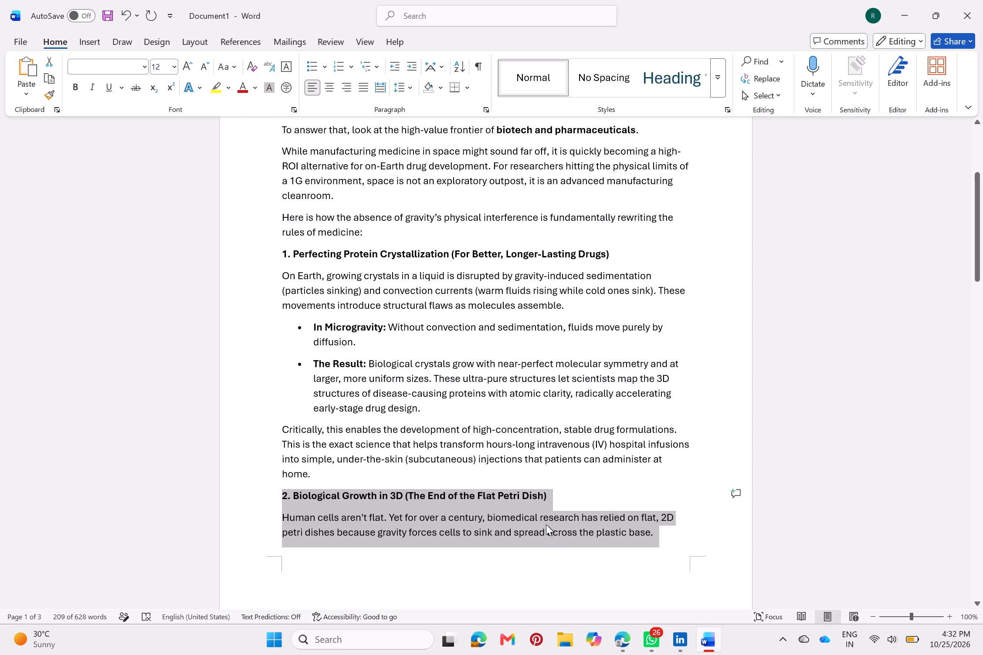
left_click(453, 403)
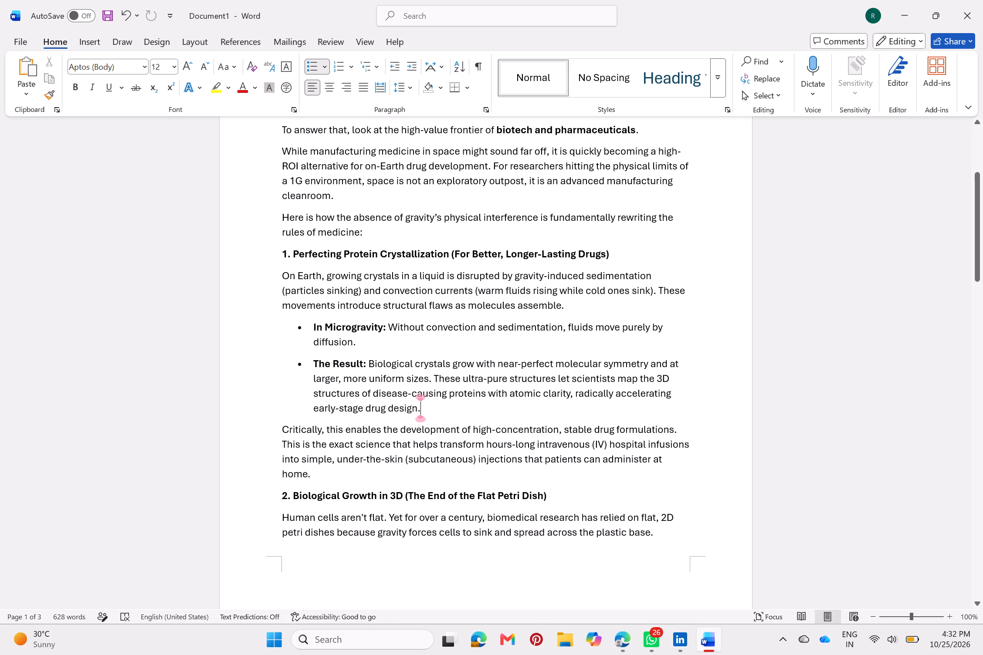
Copy the text from the "1. Perfecting Protein Crystallization" heading through the "Weightless Physics" line of the pharma pipeline.
left_click_drag(281, 255, 348, 589)
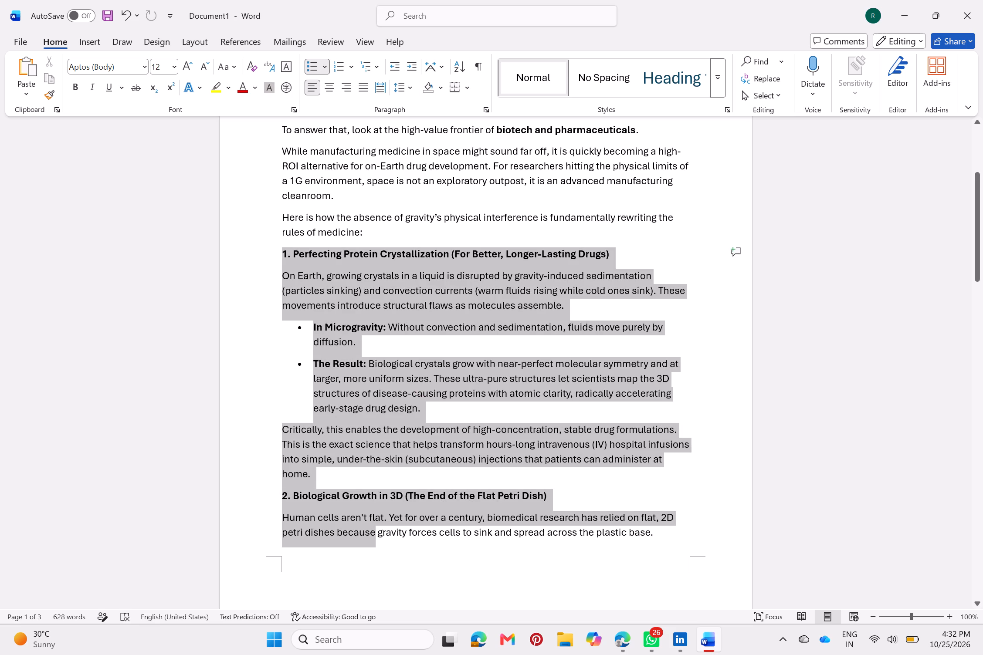
left_click_drag(348, 589, 377, 586)
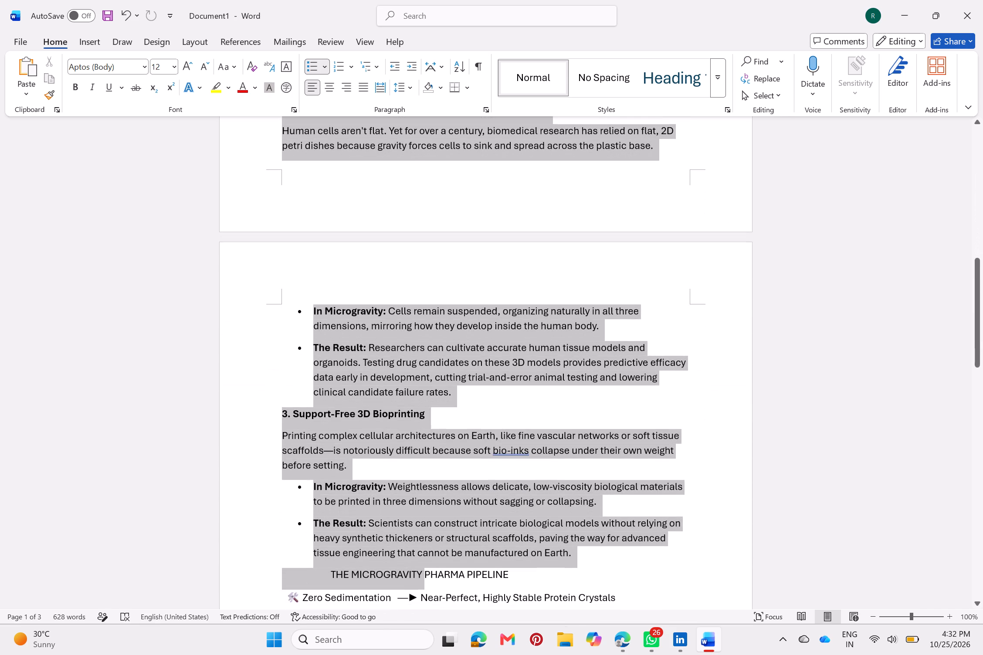
left_click_drag(377, 586, 647, 478)
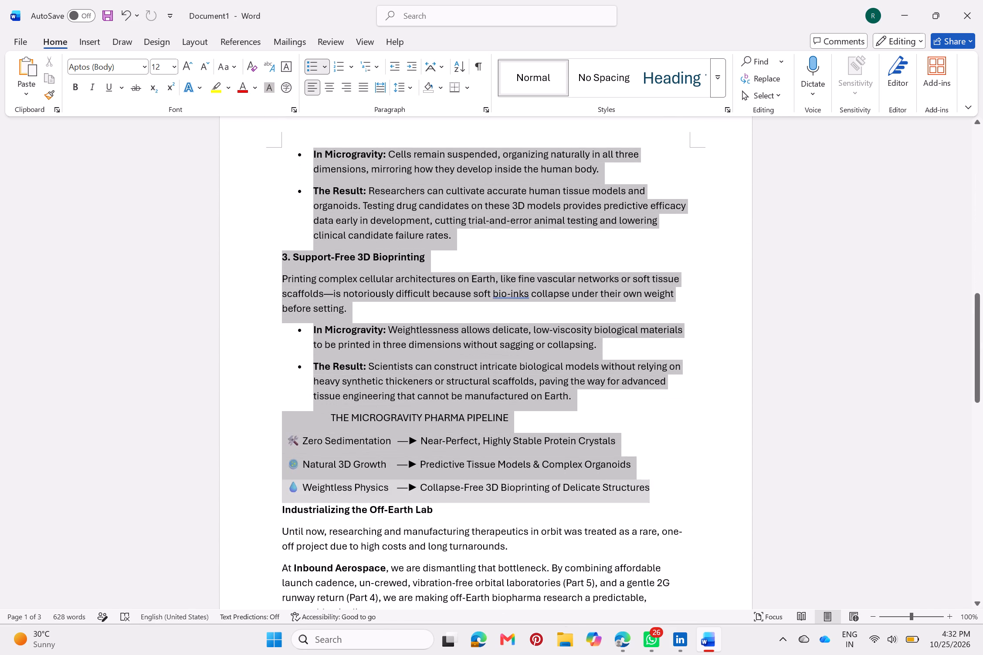
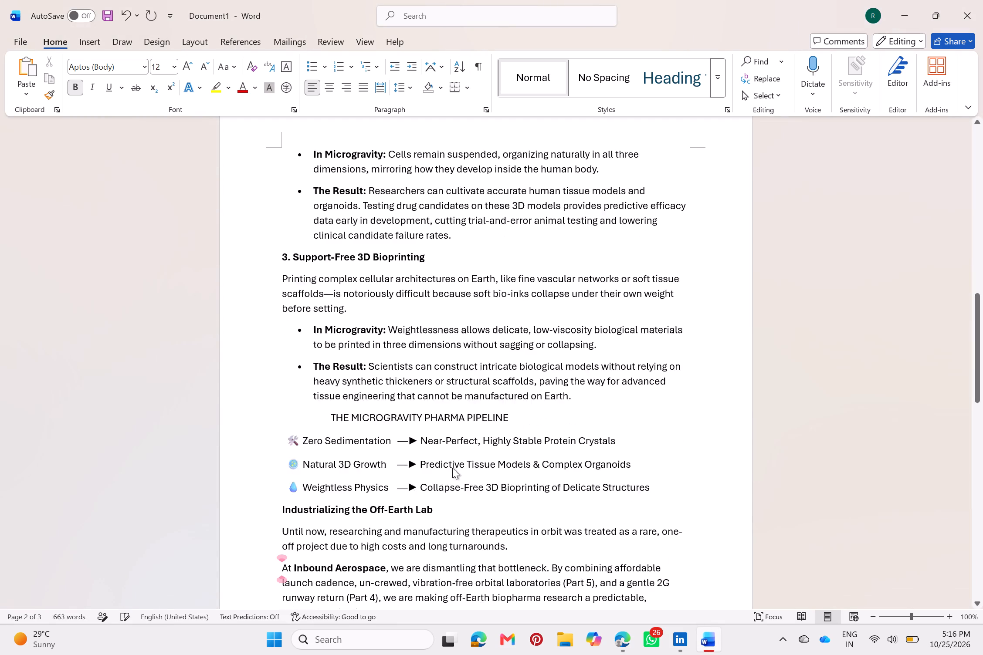
left_click(78, 90)
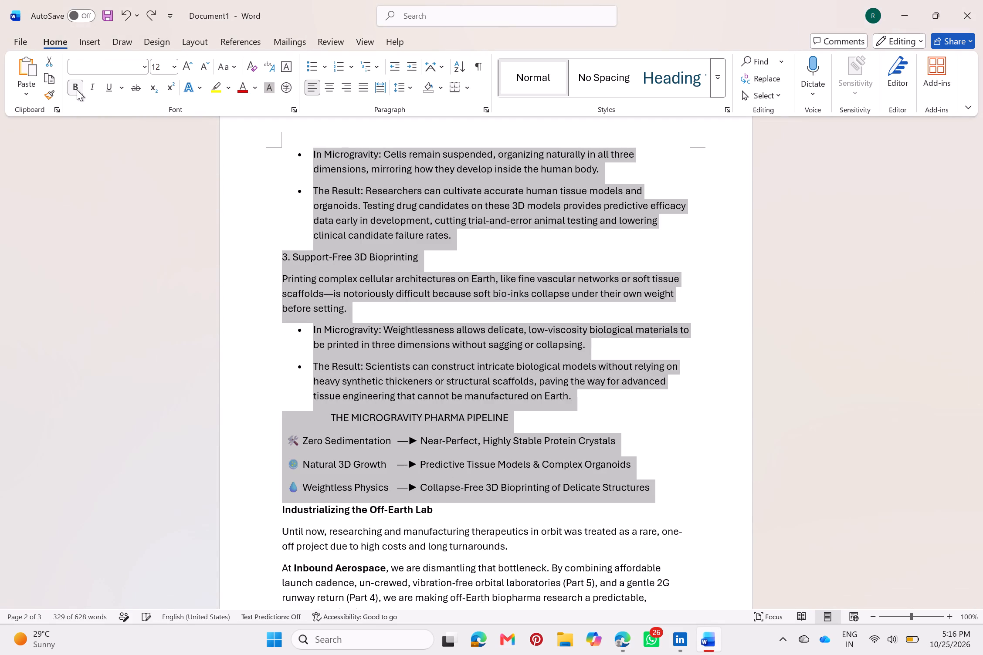
left_click(77, 90)
left_click(77, 90)
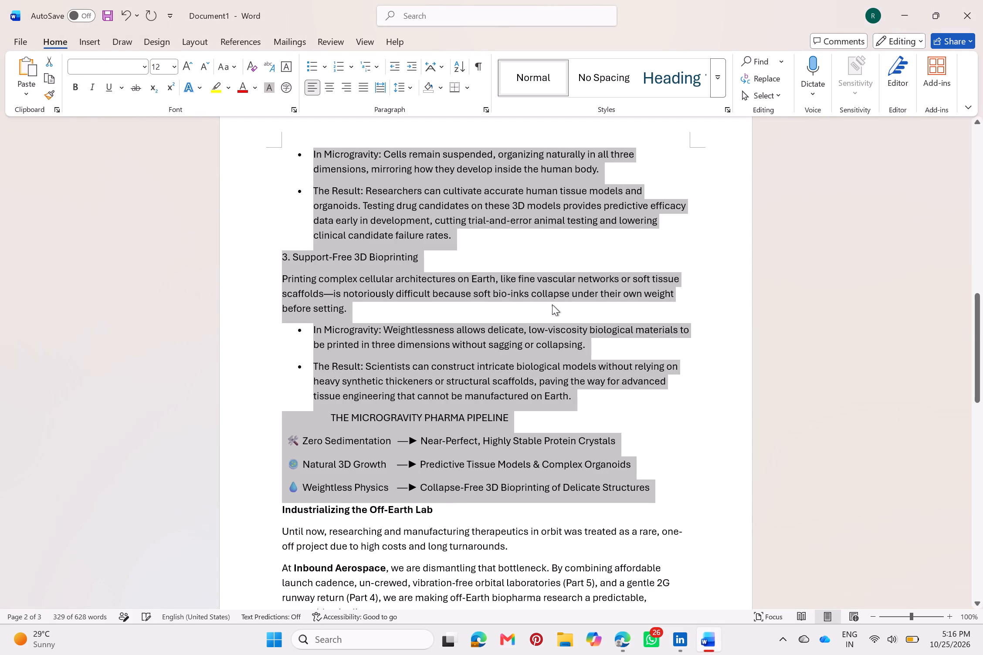
key("ctrl+v")
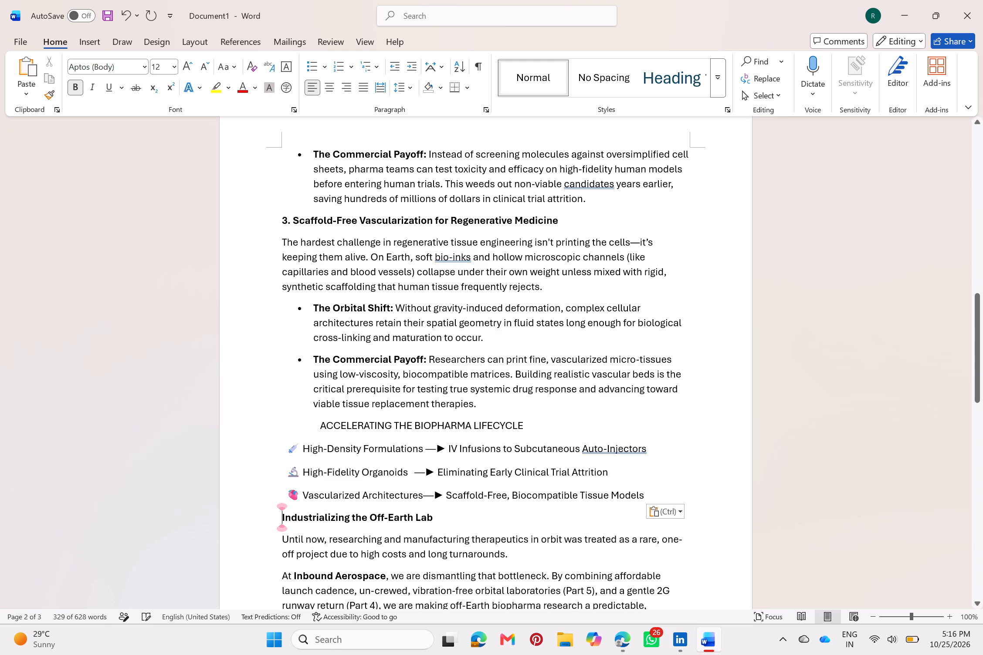
left_click(385, 467)
Justify the text of the entire document.
scroll(418, 439, "up", 4)
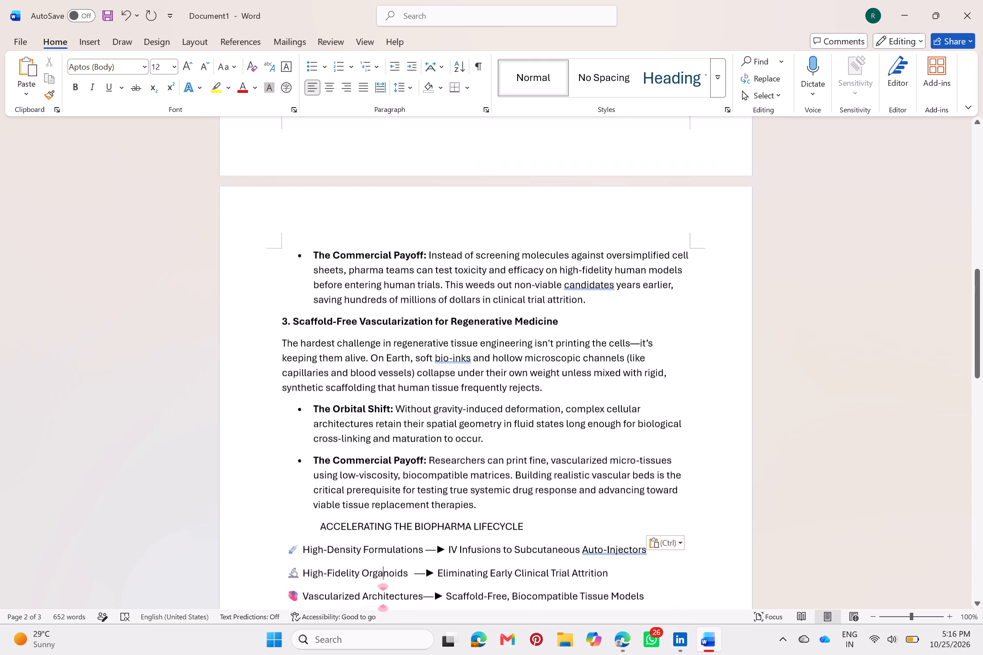
scroll(418, 438, "up", 6)
key("ctrl+a")
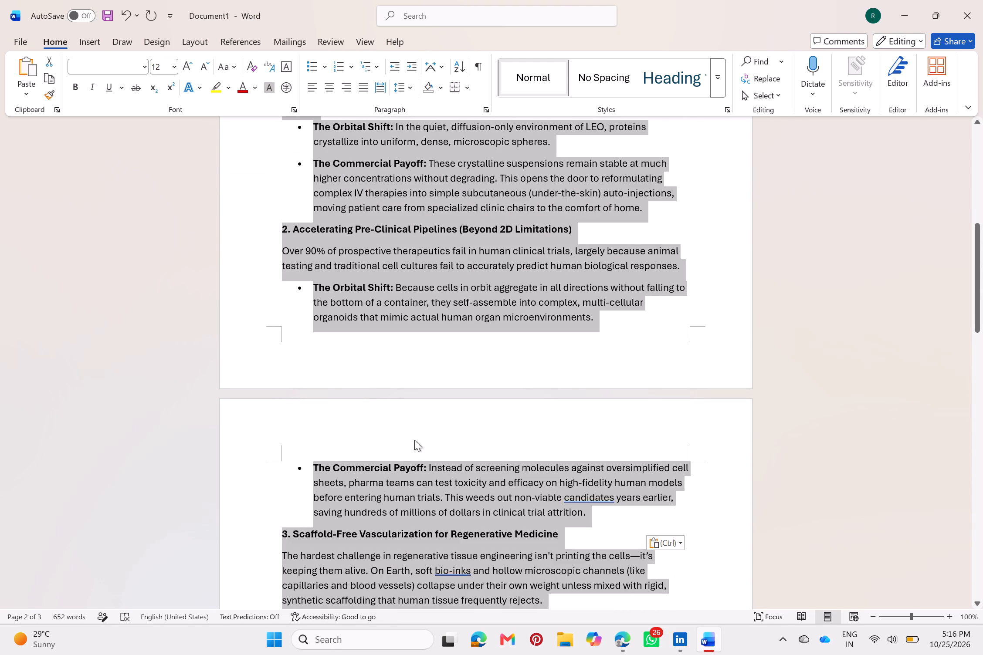
key("ctrl+j")
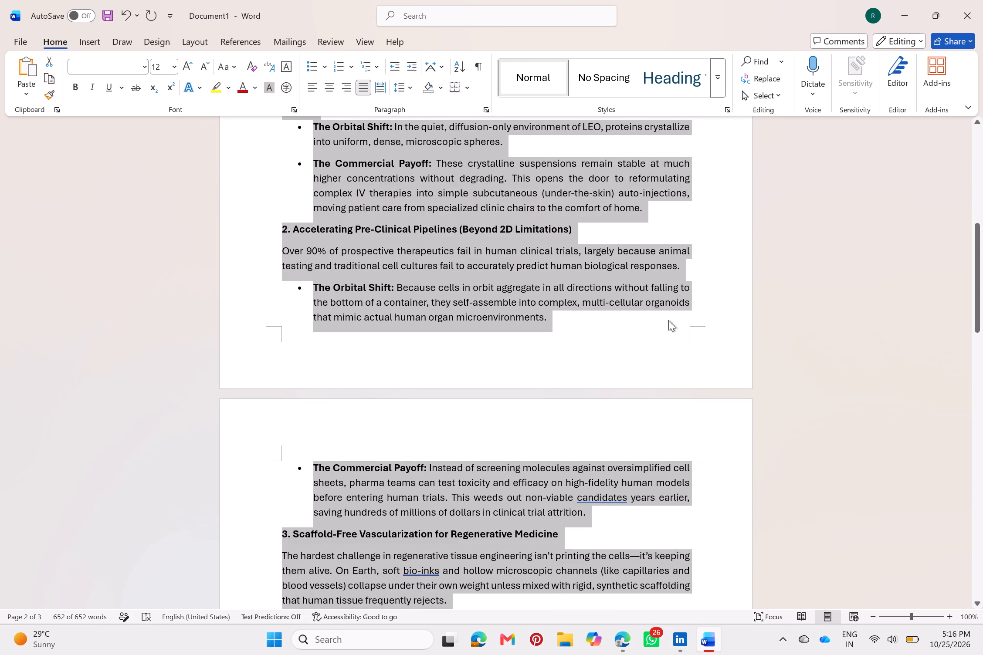
left_click(515, 278)
Set the whole document's line spacing to 1.0 and remove the space after paragraphs.
scroll(513, 273, "up", 9)
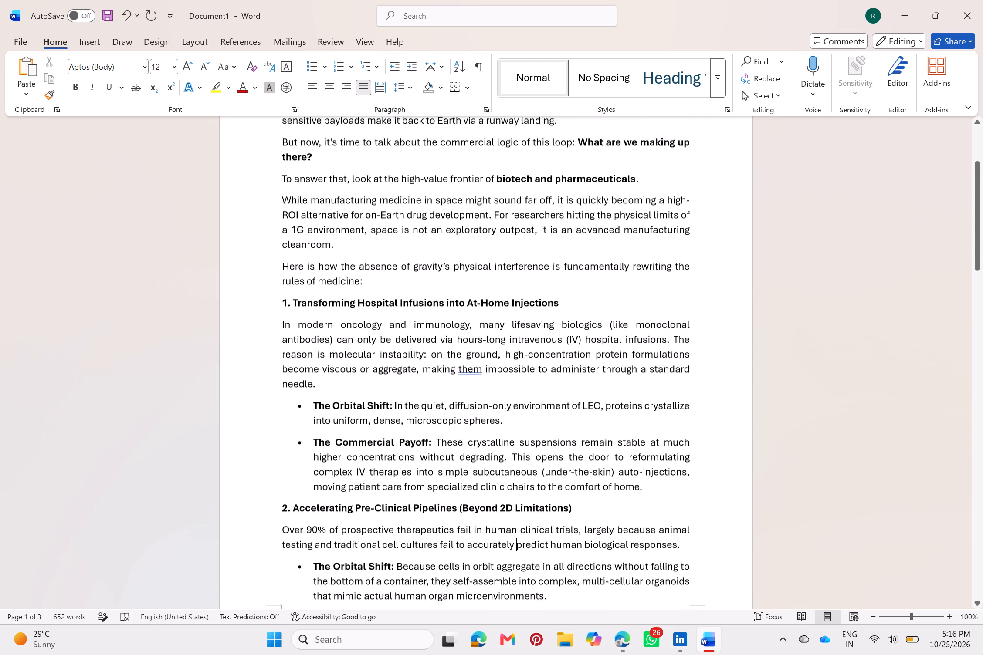
scroll(513, 273, "up", 4)
key("ctrl+a")
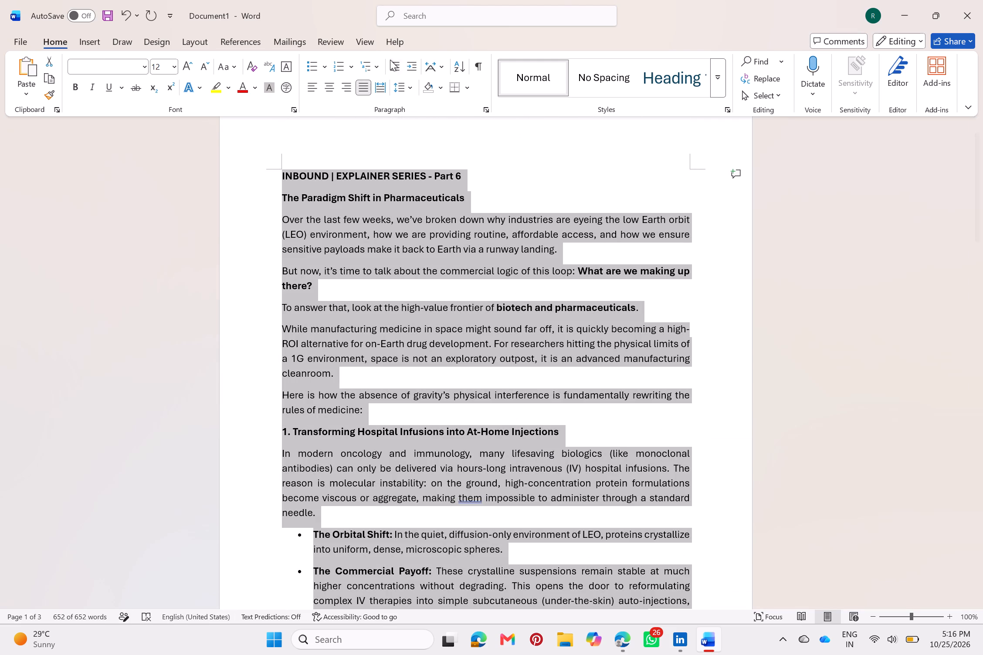
left_click(410, 83)
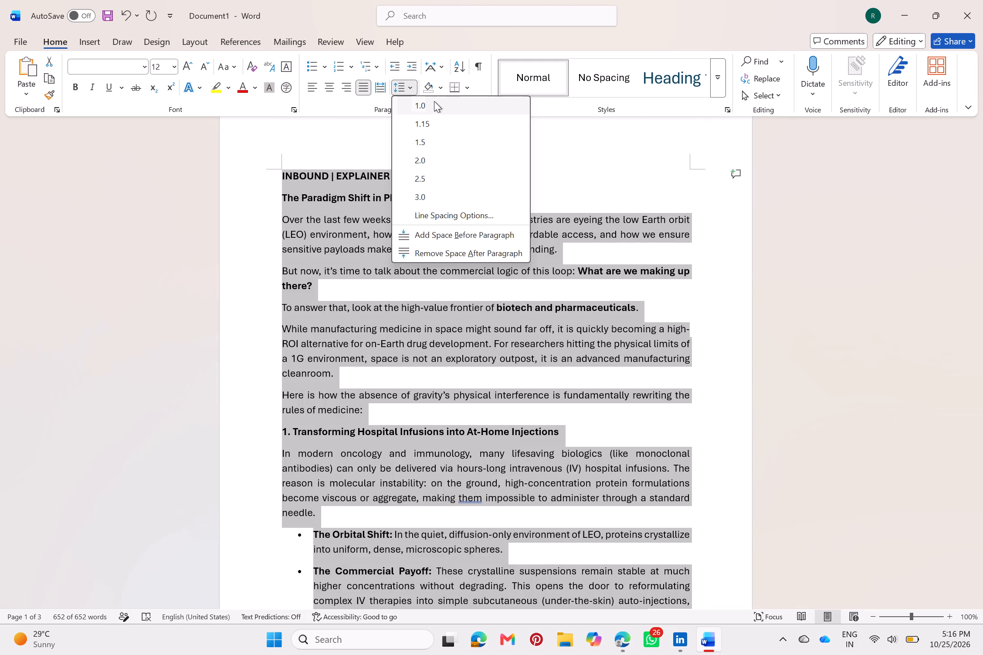
left_click(434, 101)
left_click(411, 86)
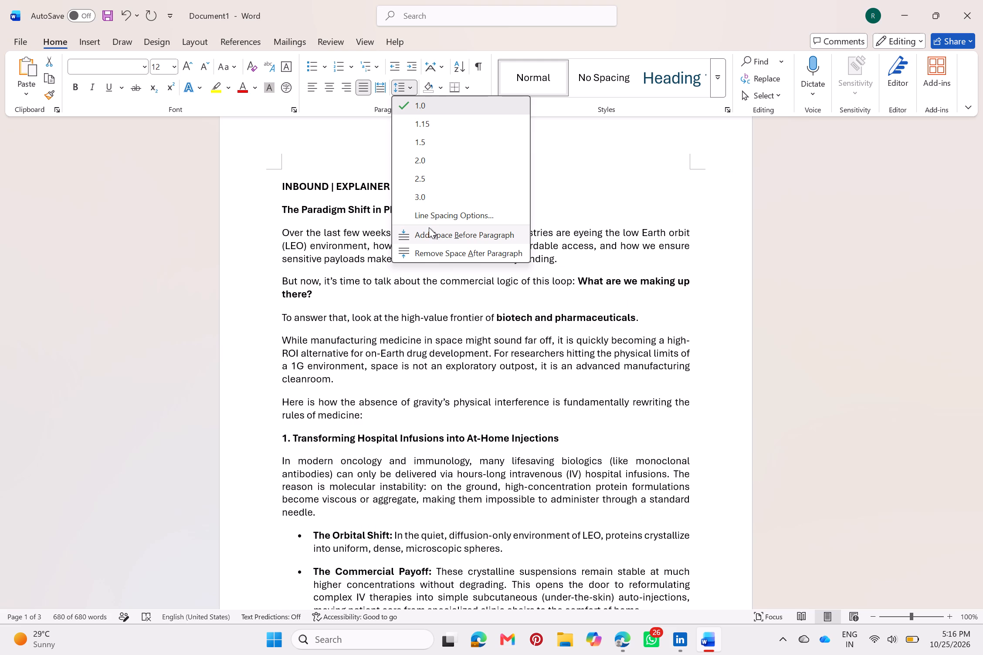
left_click(432, 256)
left_click(368, 206)
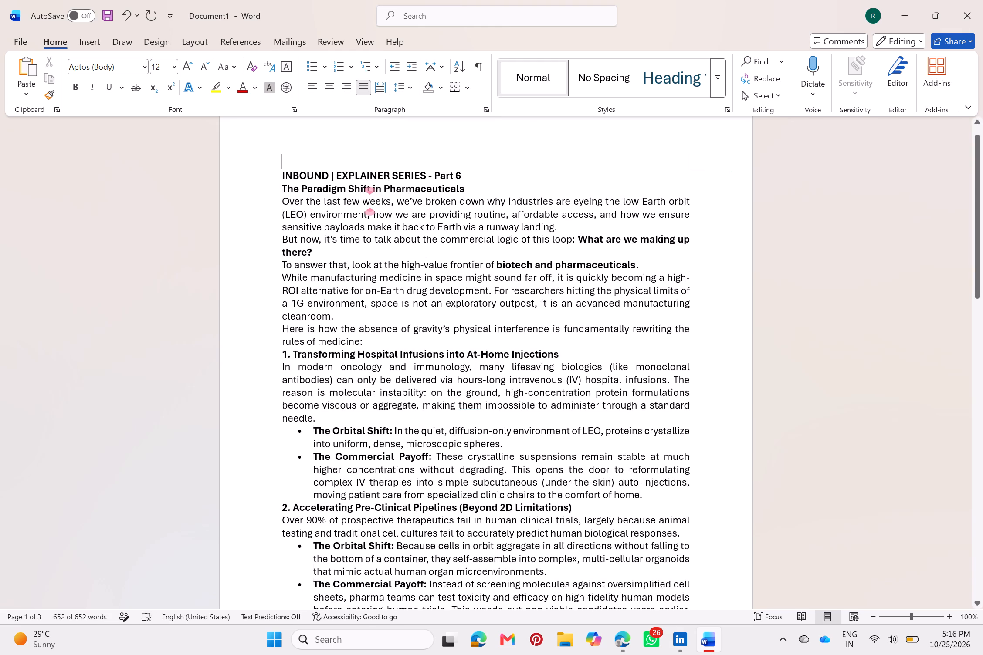
Insert a blank line below the title "INBOUND | EXPLAINER SERIES - Part 6".
left_click(490, 175)
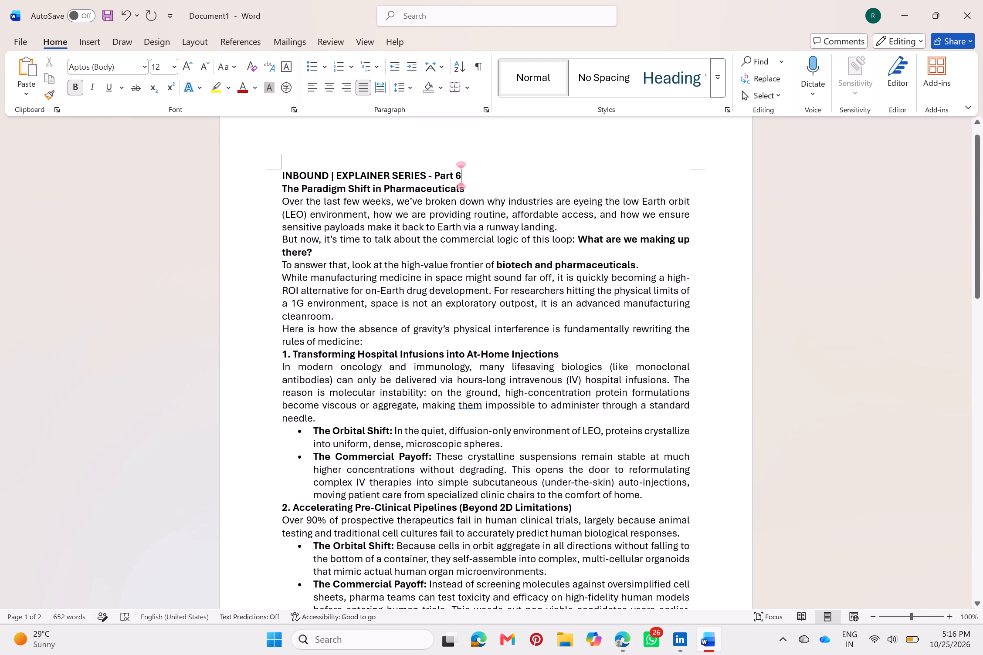
key("Return")
Centre the title line "INBOUND | EXPLAINER SERIES - Part 6".
left_click_drag(469, 176, 302, 188)
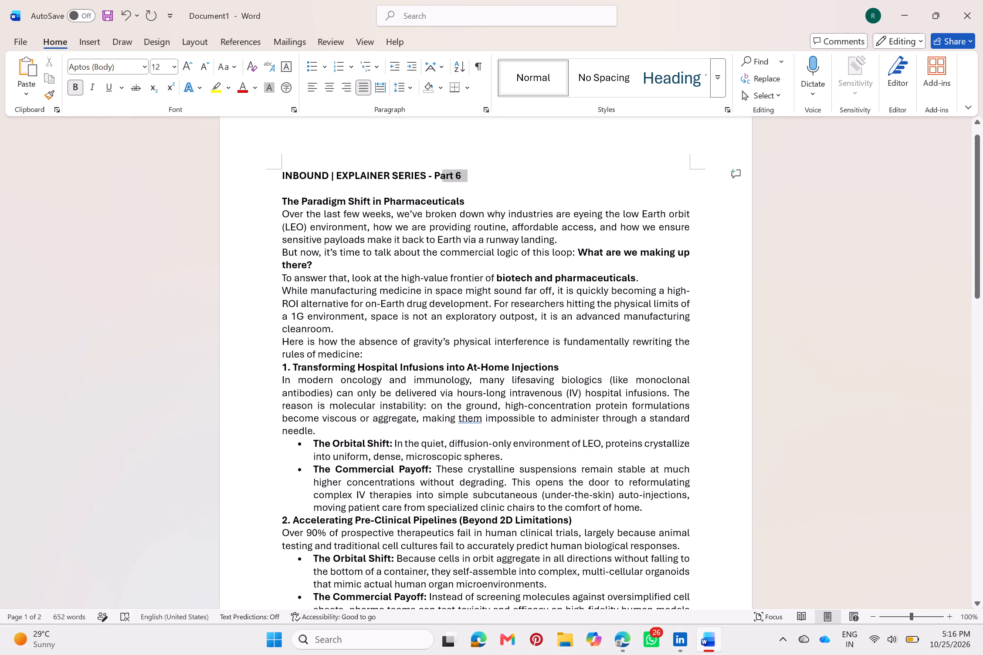
left_click_drag(302, 188, 280, 175)
left_click(330, 93)
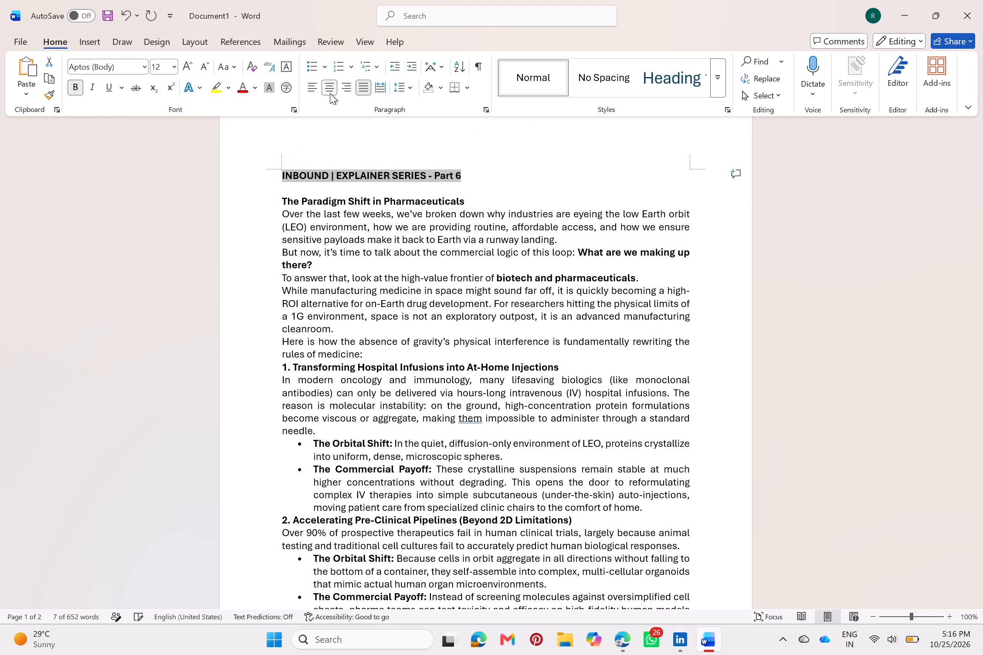
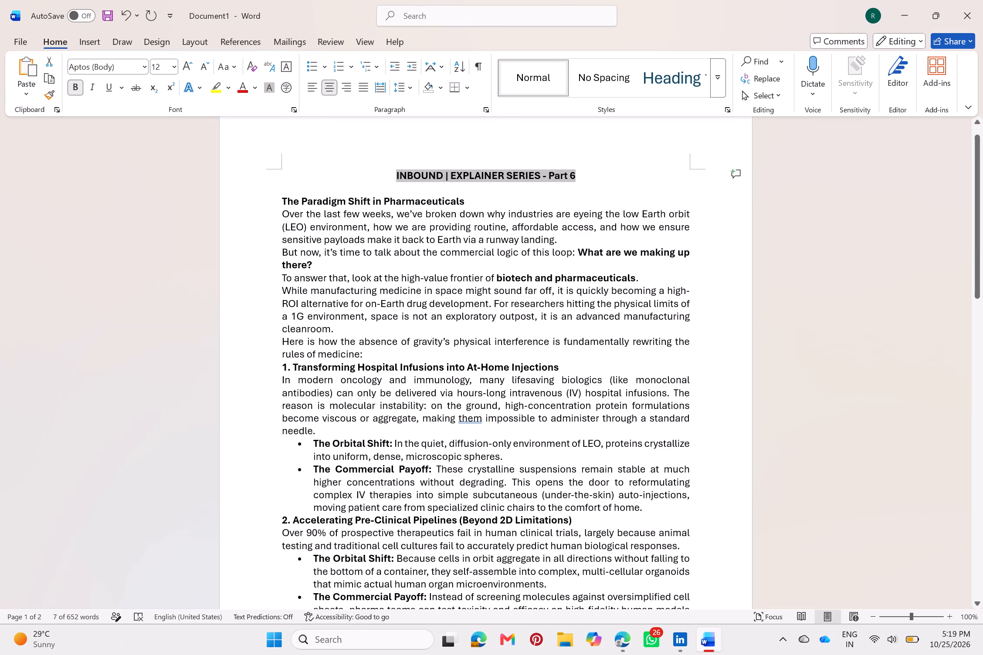
Replace "them" with the suggested pronoun "it" in the opening paragraph of section 1, Transforming Hospital Infusions.
left_click(472, 420)
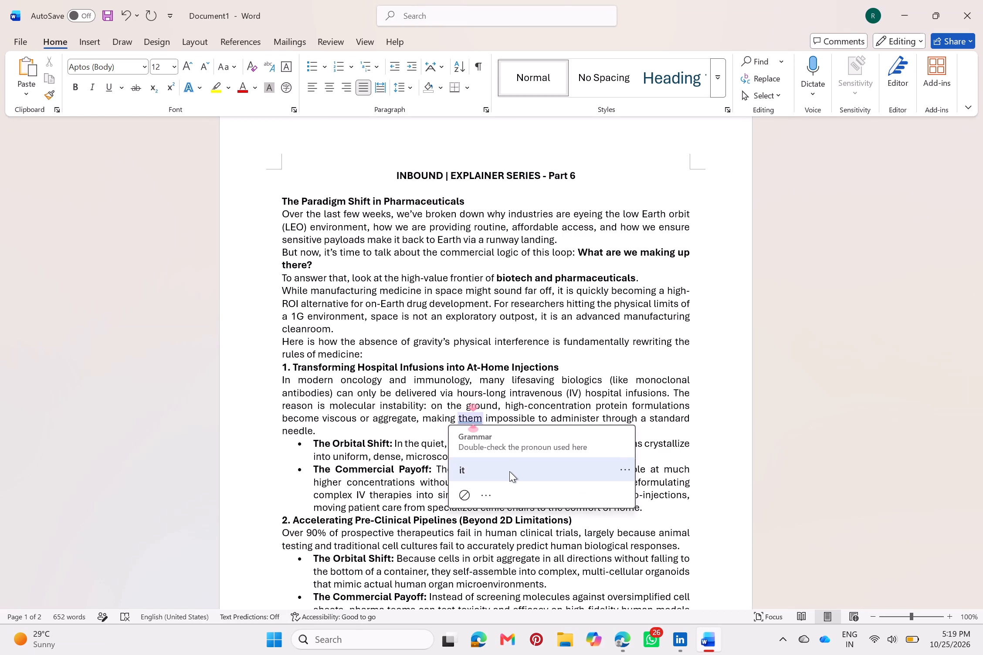
left_click(509, 471)
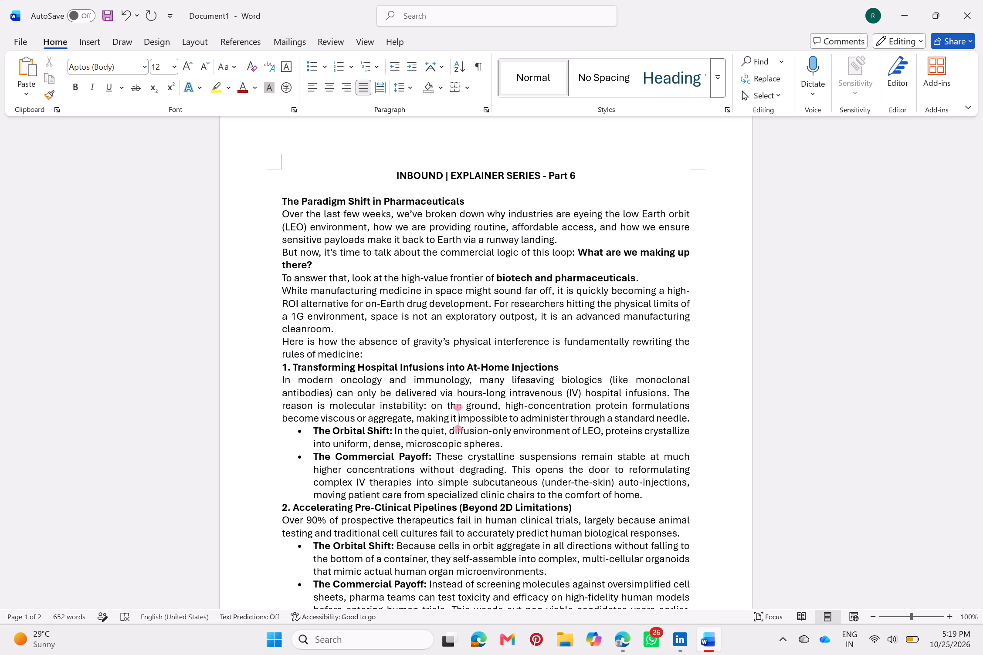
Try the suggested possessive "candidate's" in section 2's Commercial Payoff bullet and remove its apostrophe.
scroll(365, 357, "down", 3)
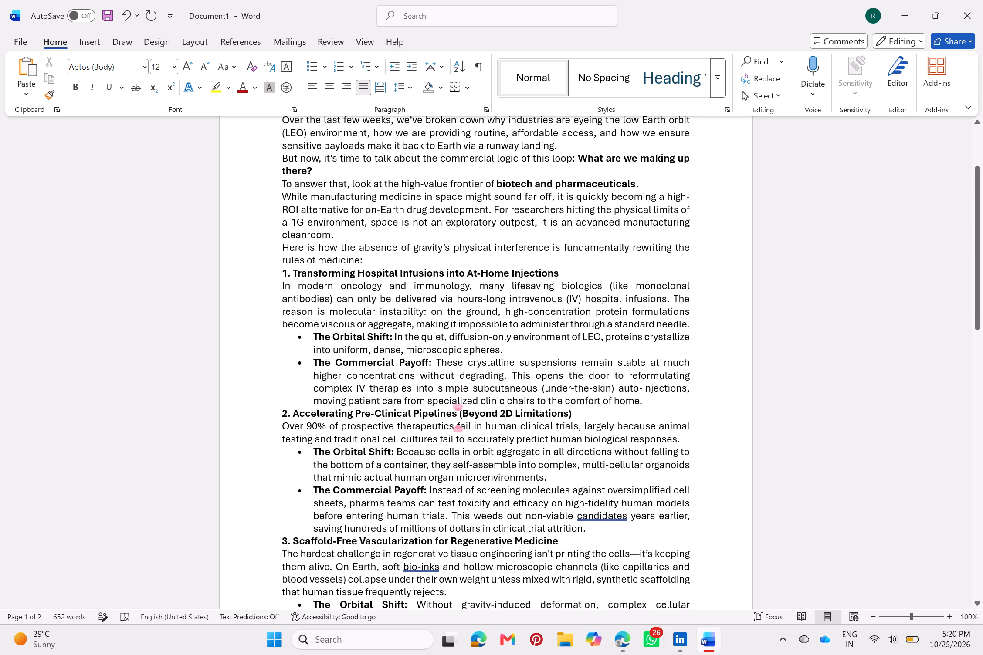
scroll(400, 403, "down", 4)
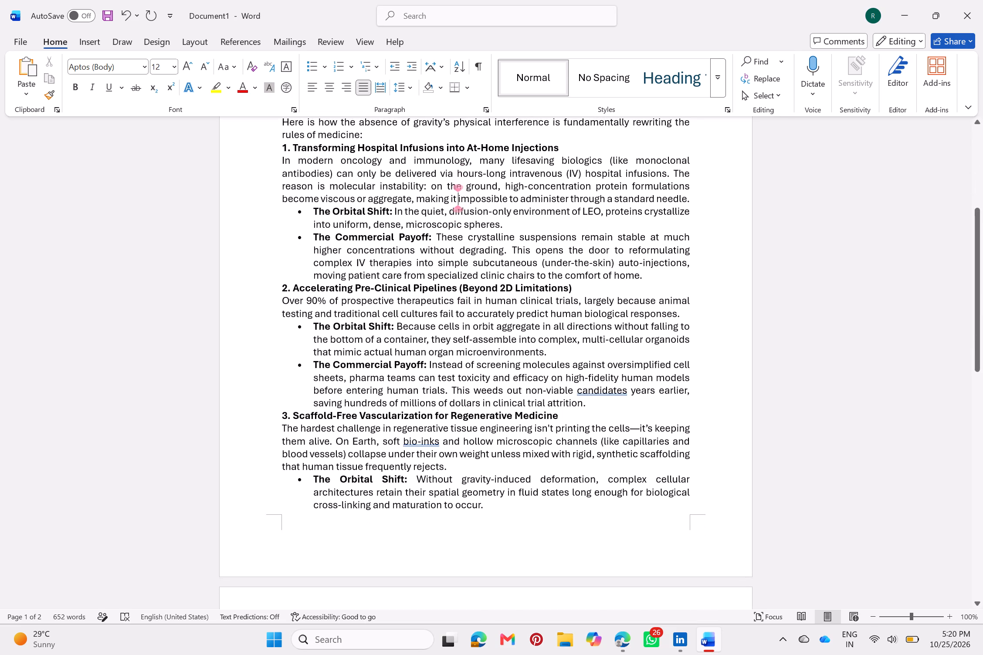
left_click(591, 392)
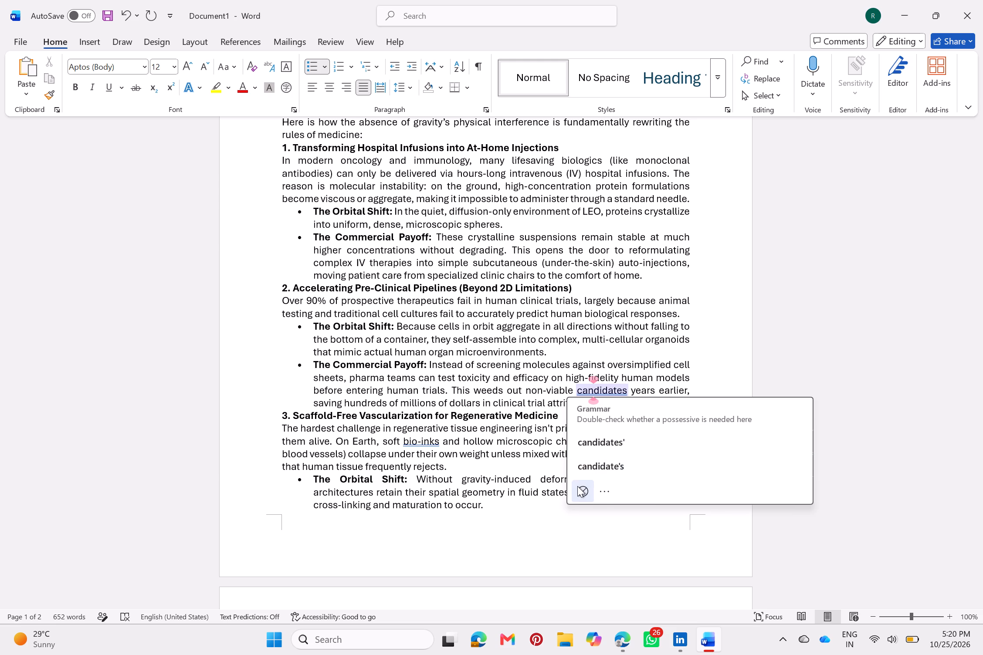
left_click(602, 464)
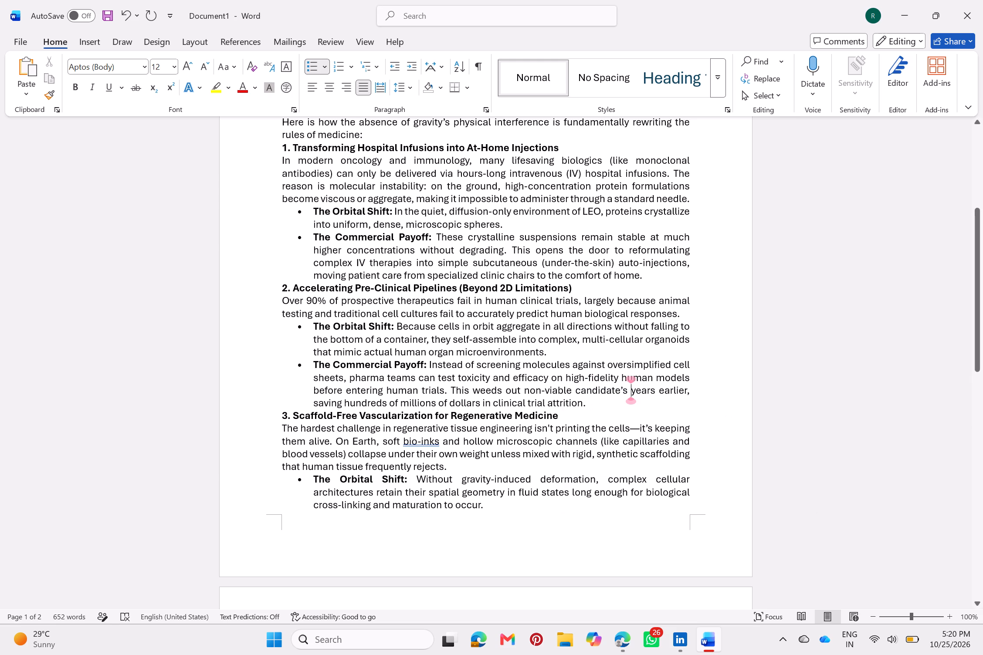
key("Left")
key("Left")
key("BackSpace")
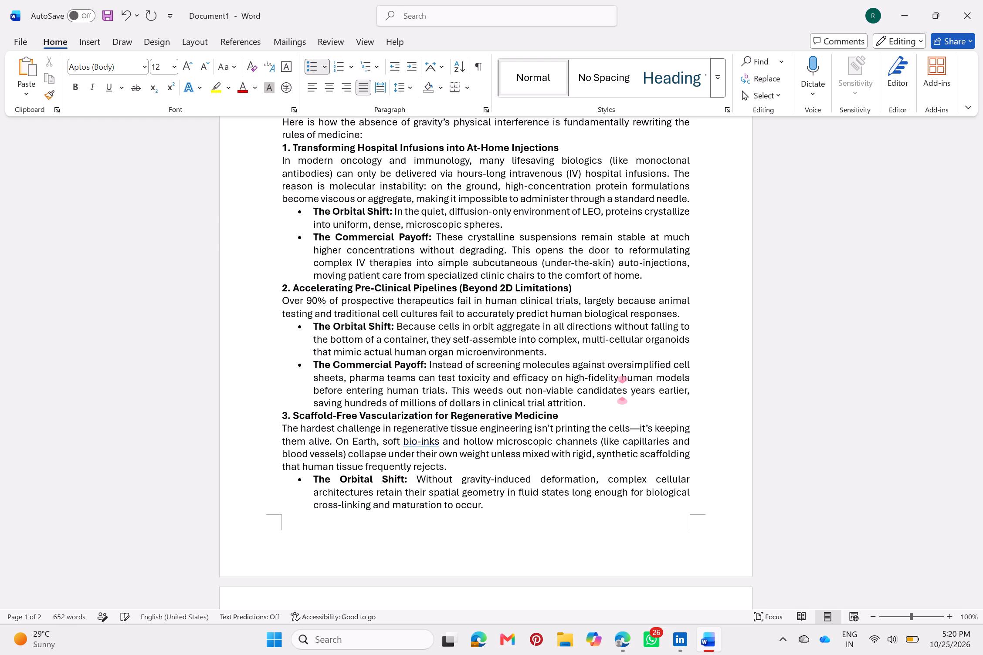
Change "bio-inks" to "bioinks" in section 3's opening paragraph.
left_click(419, 437)
left_click(439, 497)
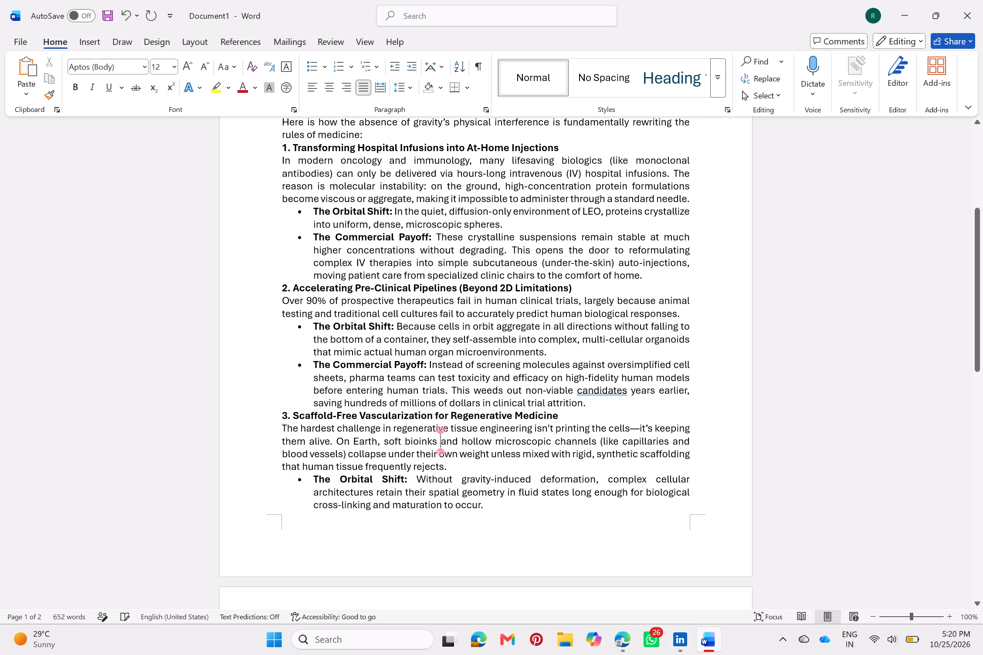
scroll(466, 459, "down", 1)
key("ctrl+z")
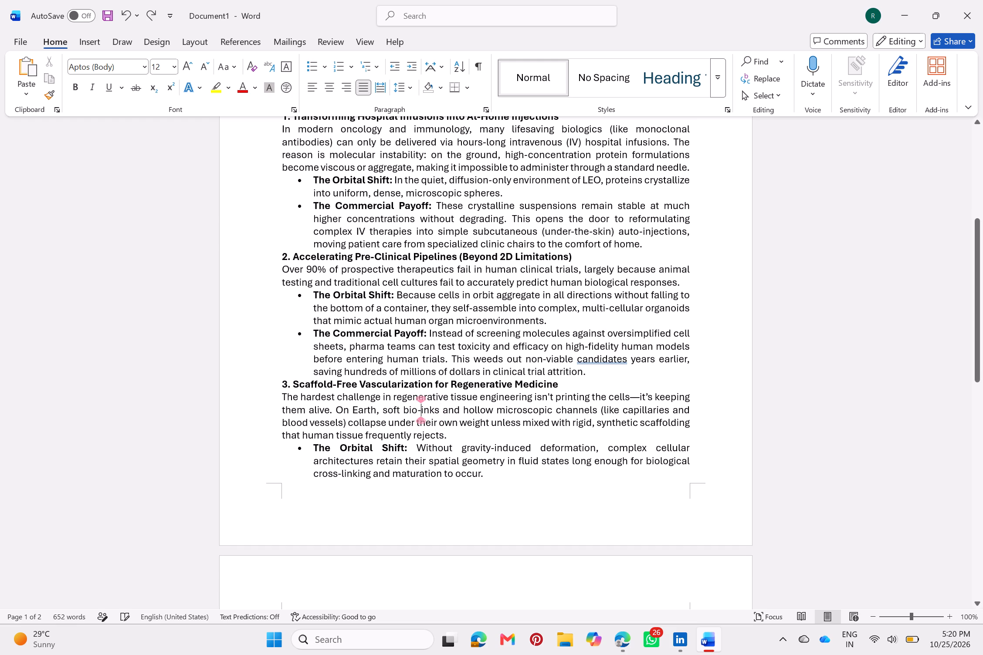
key("BackSpace")
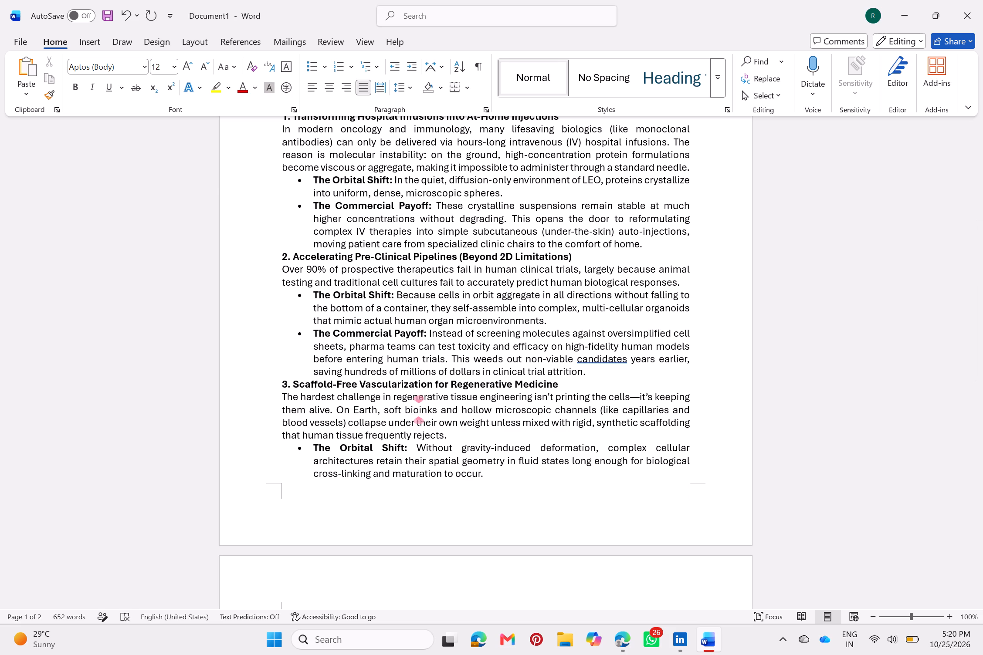
Replace "Auto-Injectors" with the suggested "Autoinjectors" in the High-Density Formulations line of the biopharma lifecycle block.
scroll(457, 451, "down", 9)
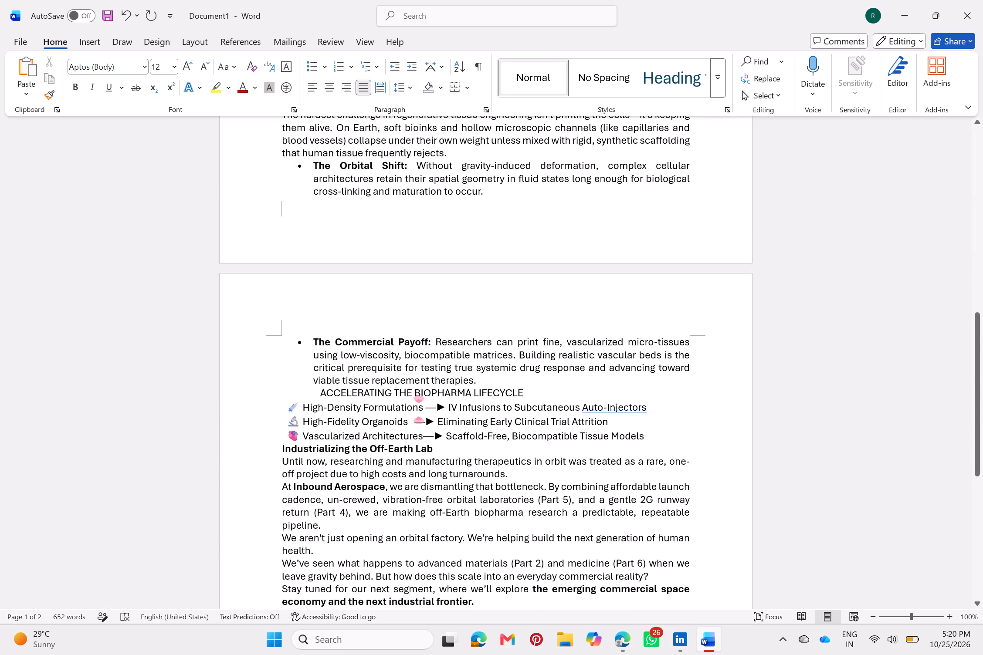
left_click_drag(446, 409, 730, 420)
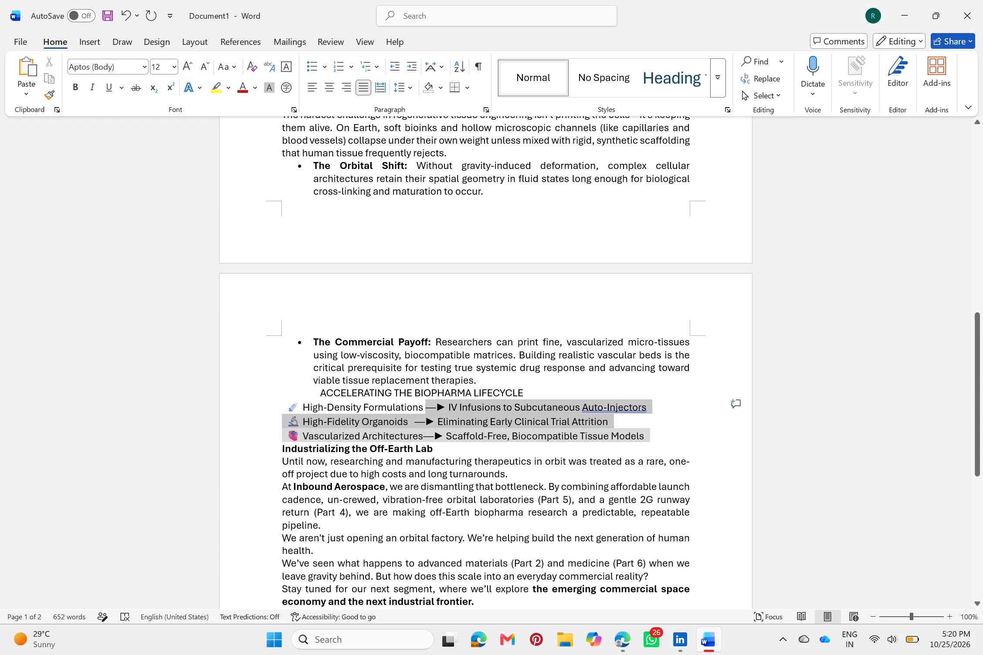
left_click_drag(730, 420, 708, 414)
left_click(642, 405)
left_click(607, 454)
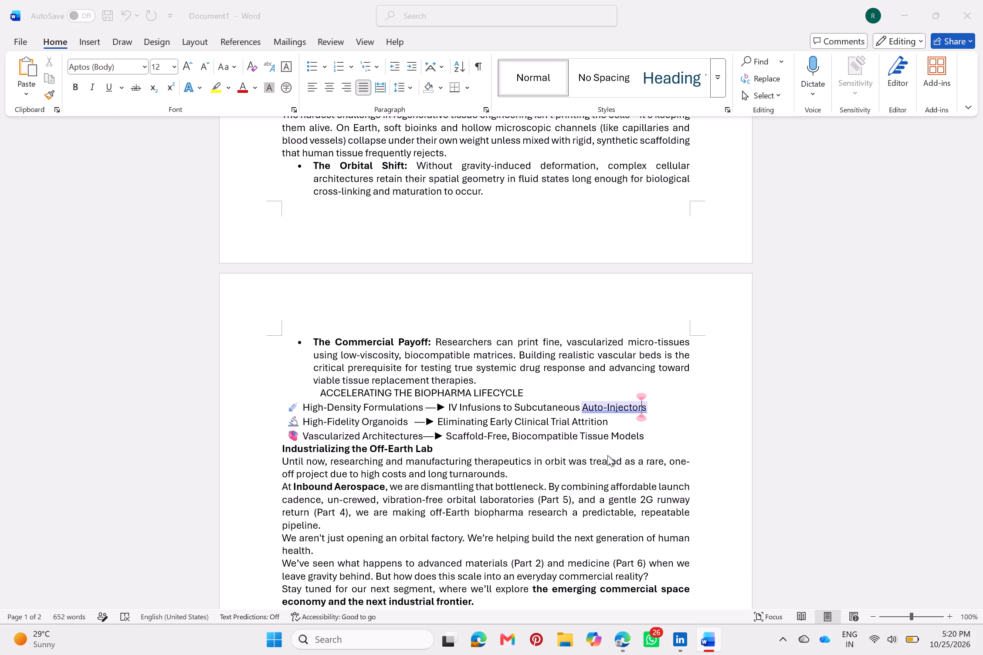
Add spaces before the arrow in the High-Fidelity Organoids line so it aligns with the arrow in the line above.
left_click(446, 409)
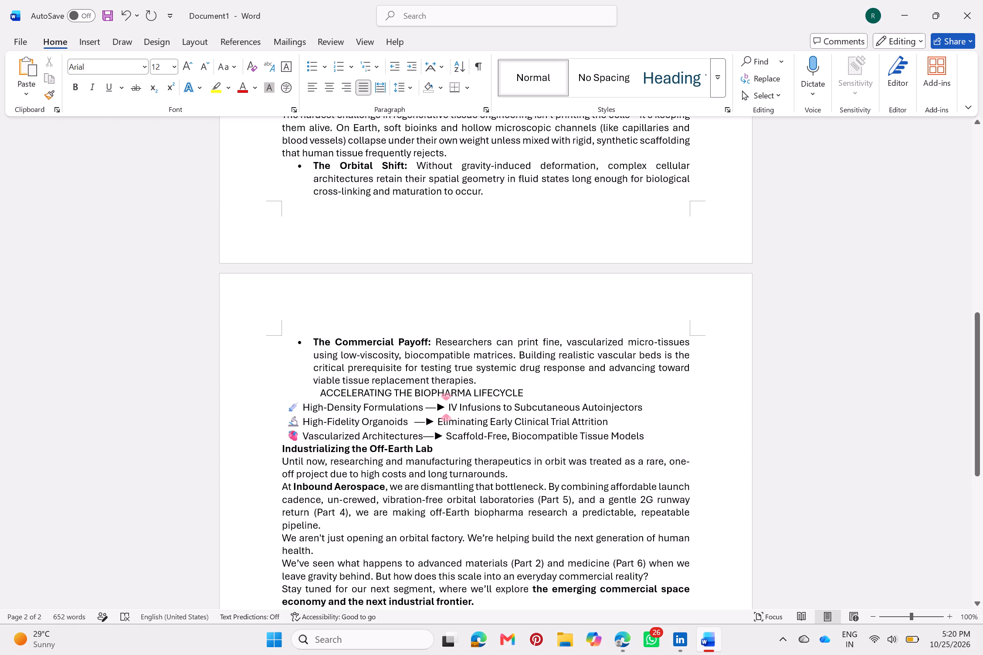
left_click(424, 411)
left_click(414, 424)
key("space")
key("space")
key("space")
key("space")
key("space")
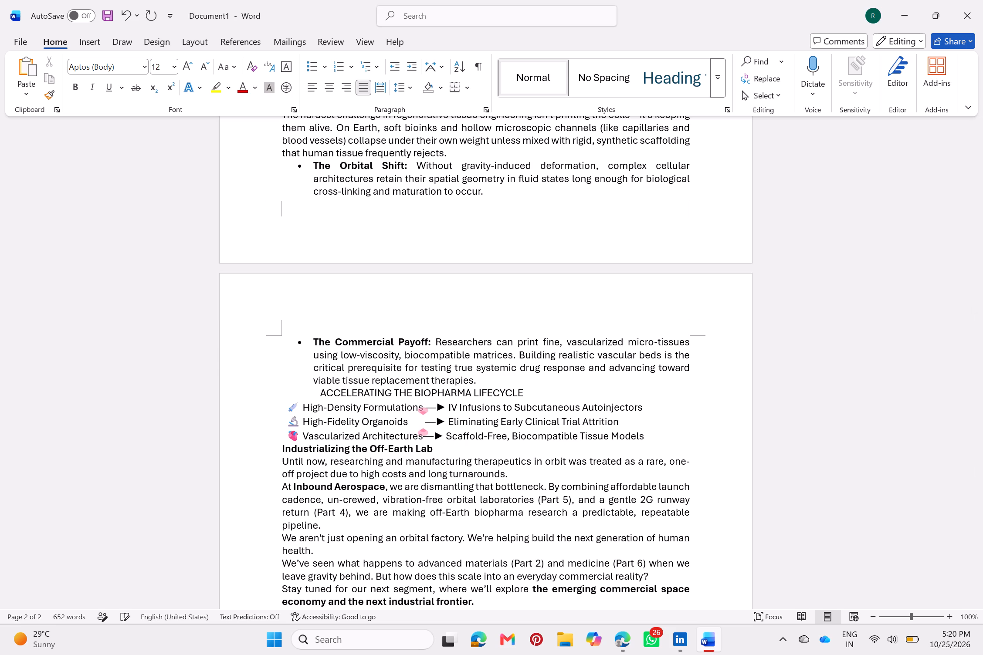
key("space")
key("BackSpace")
key("Down")
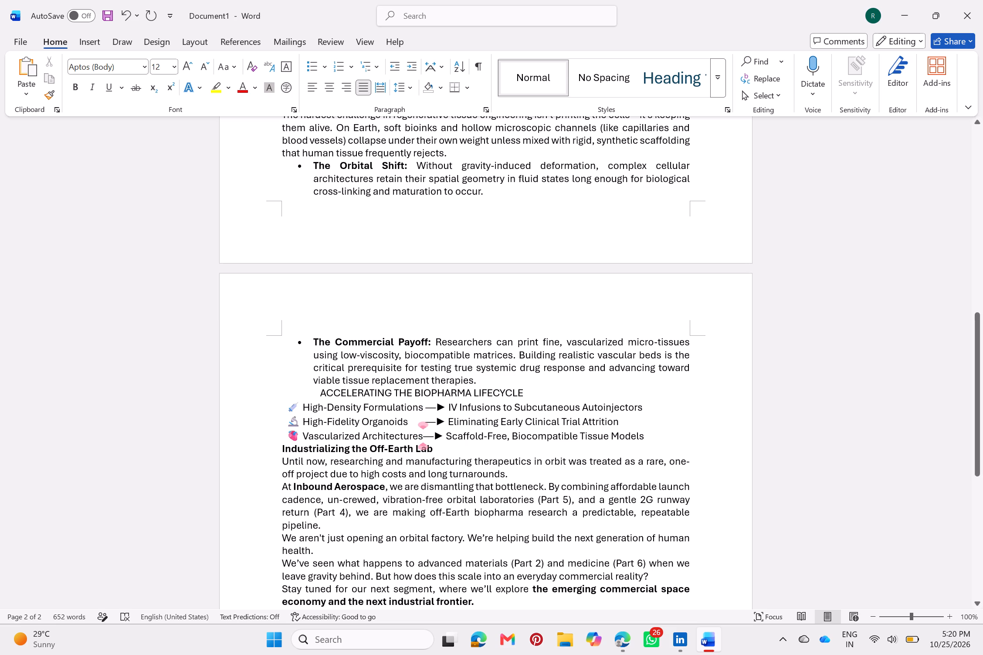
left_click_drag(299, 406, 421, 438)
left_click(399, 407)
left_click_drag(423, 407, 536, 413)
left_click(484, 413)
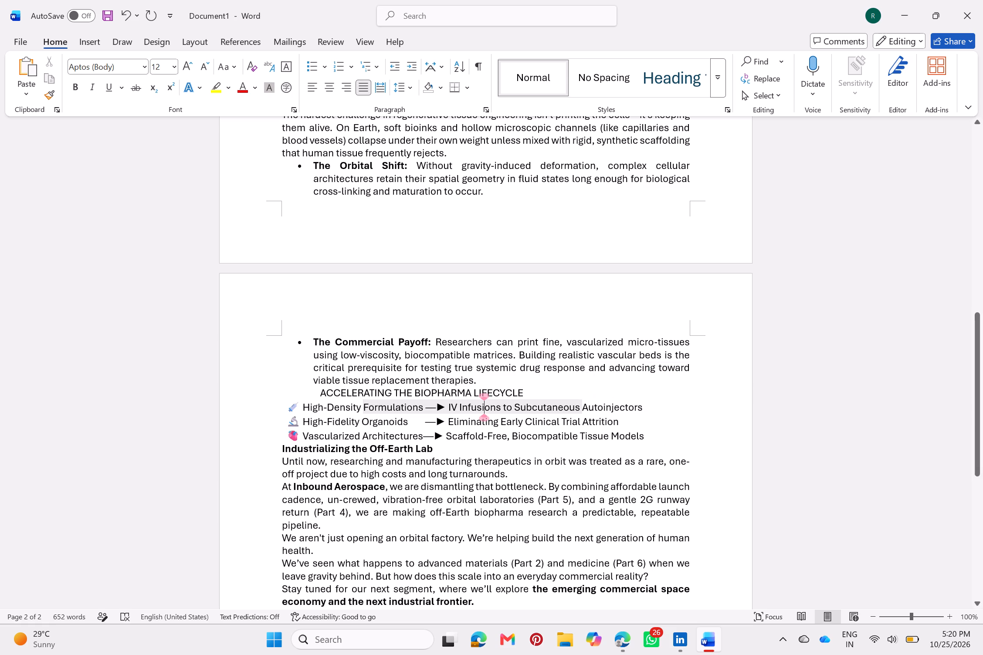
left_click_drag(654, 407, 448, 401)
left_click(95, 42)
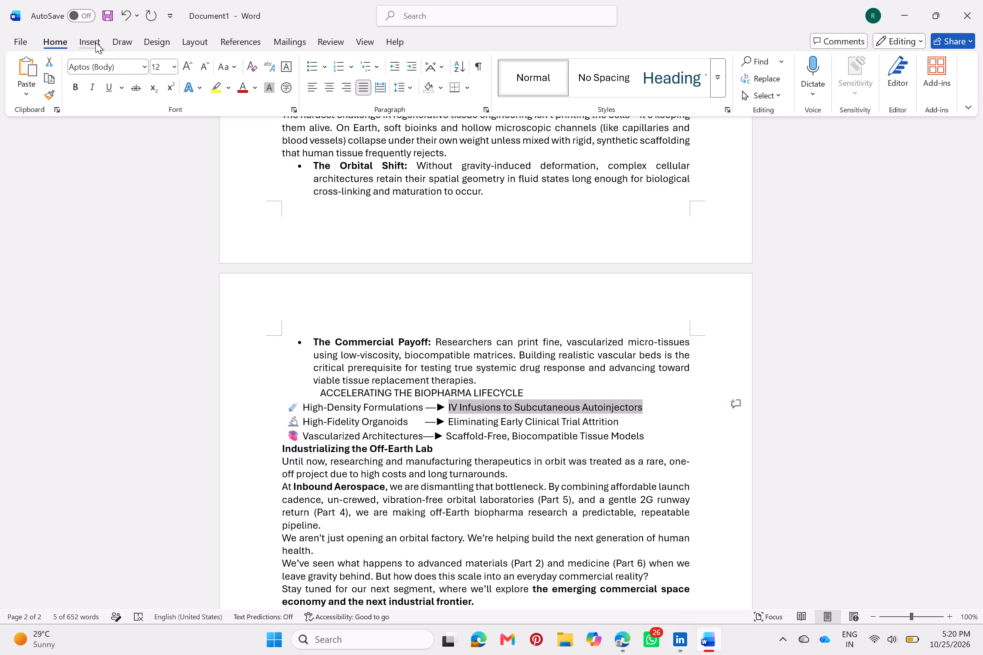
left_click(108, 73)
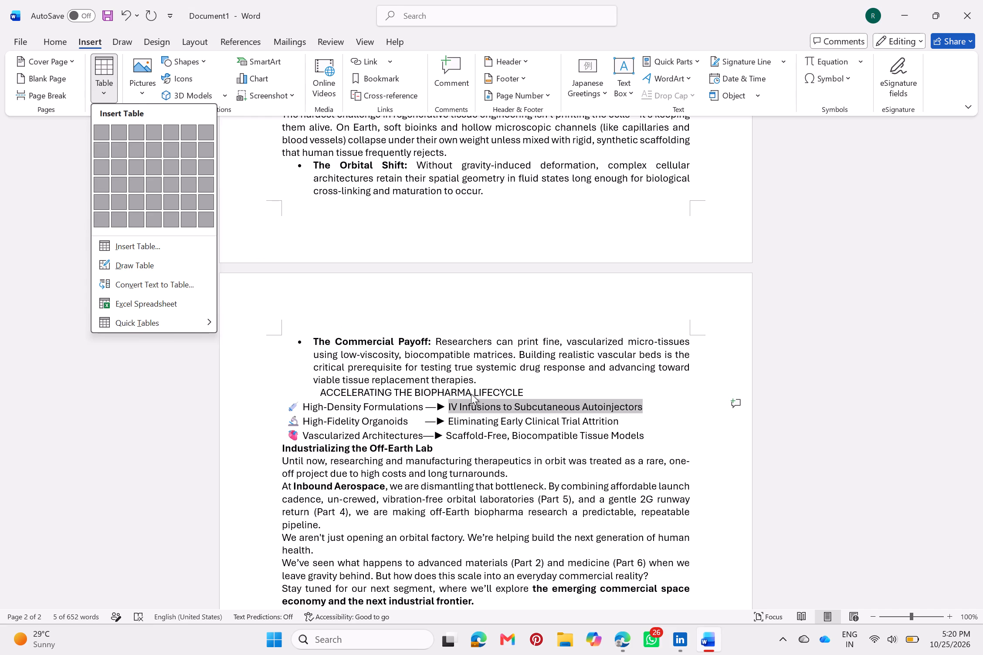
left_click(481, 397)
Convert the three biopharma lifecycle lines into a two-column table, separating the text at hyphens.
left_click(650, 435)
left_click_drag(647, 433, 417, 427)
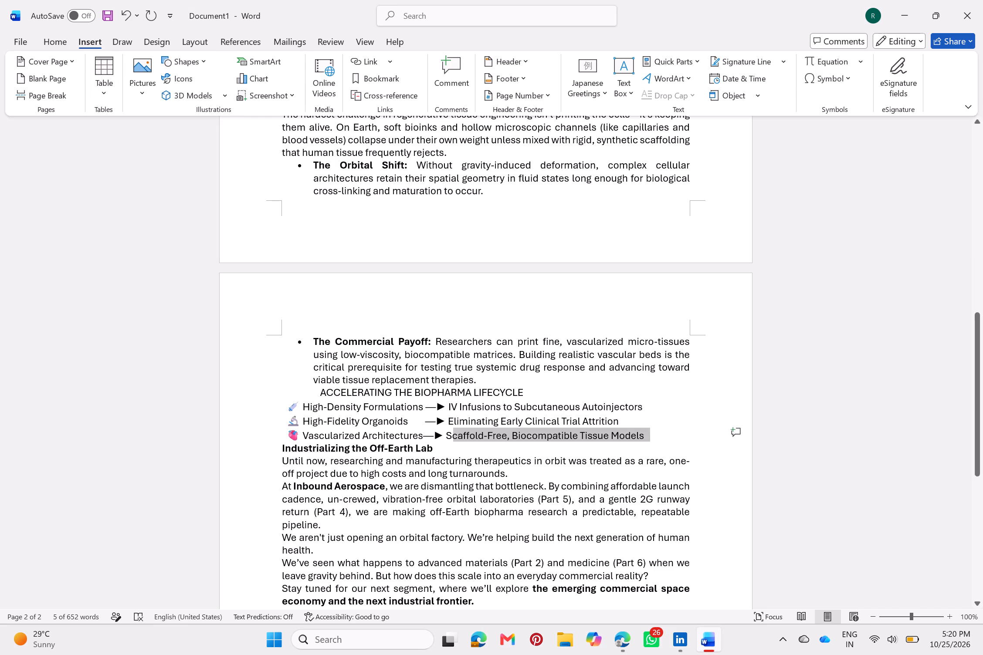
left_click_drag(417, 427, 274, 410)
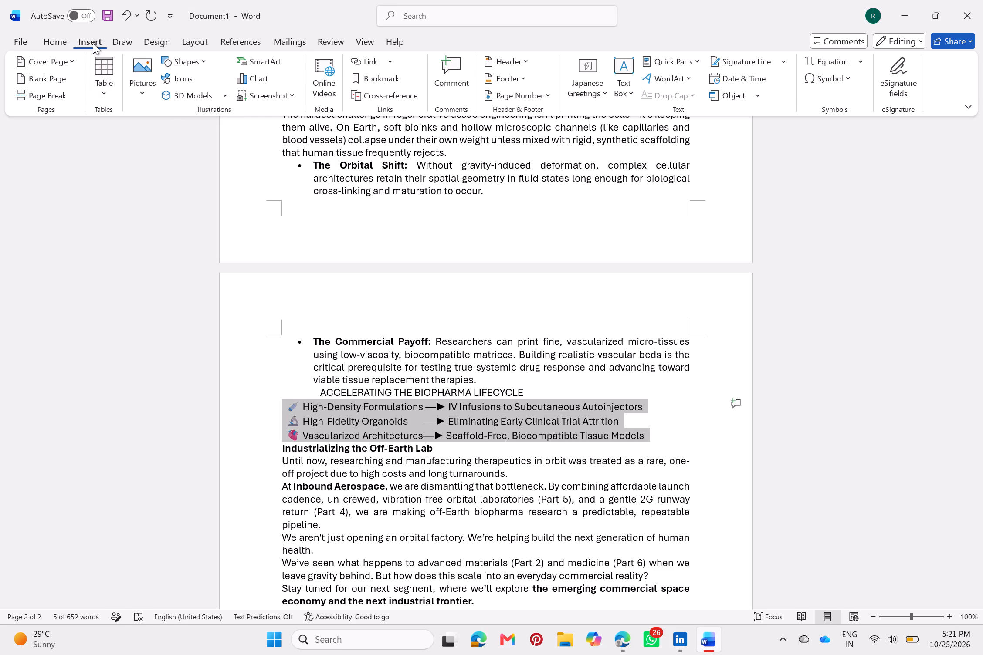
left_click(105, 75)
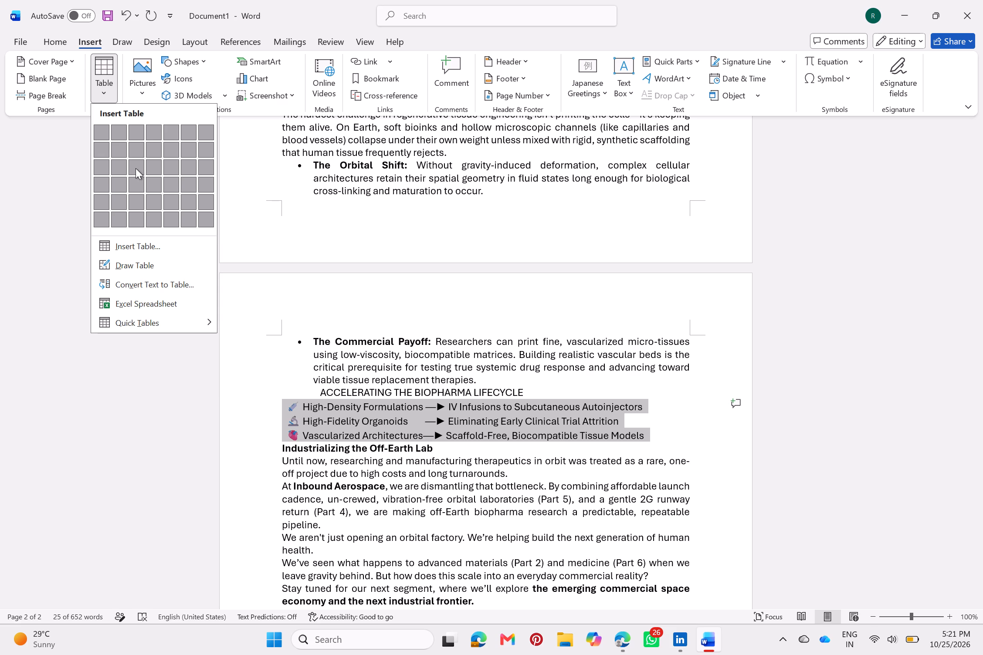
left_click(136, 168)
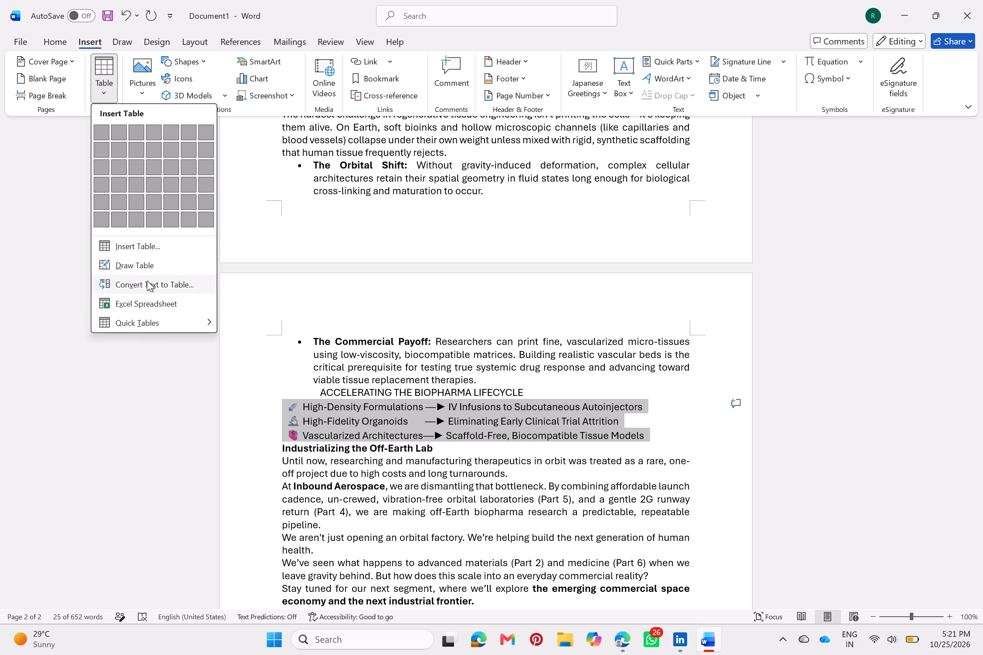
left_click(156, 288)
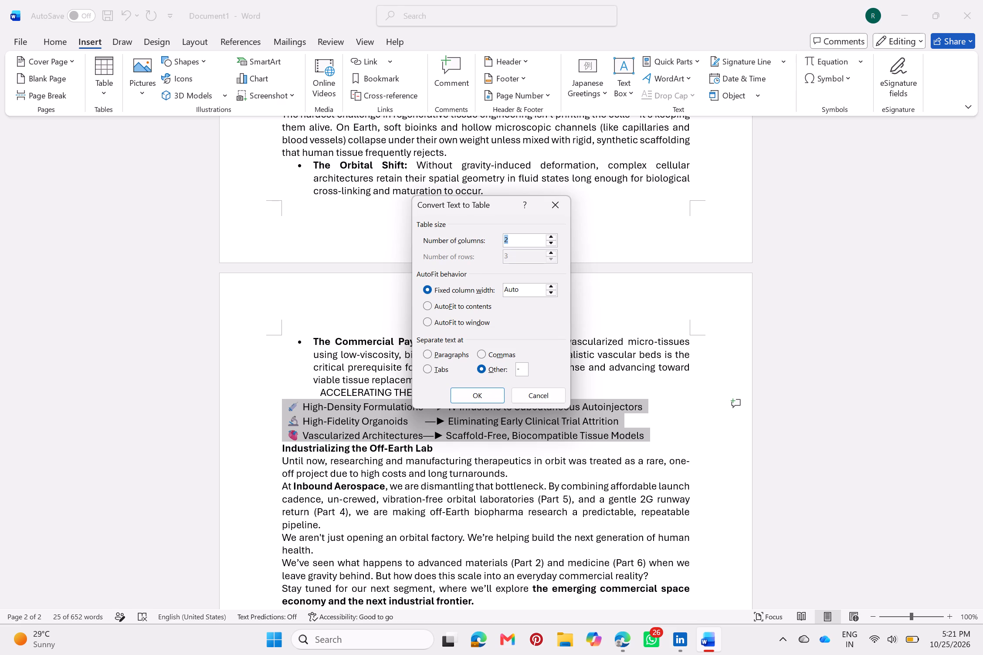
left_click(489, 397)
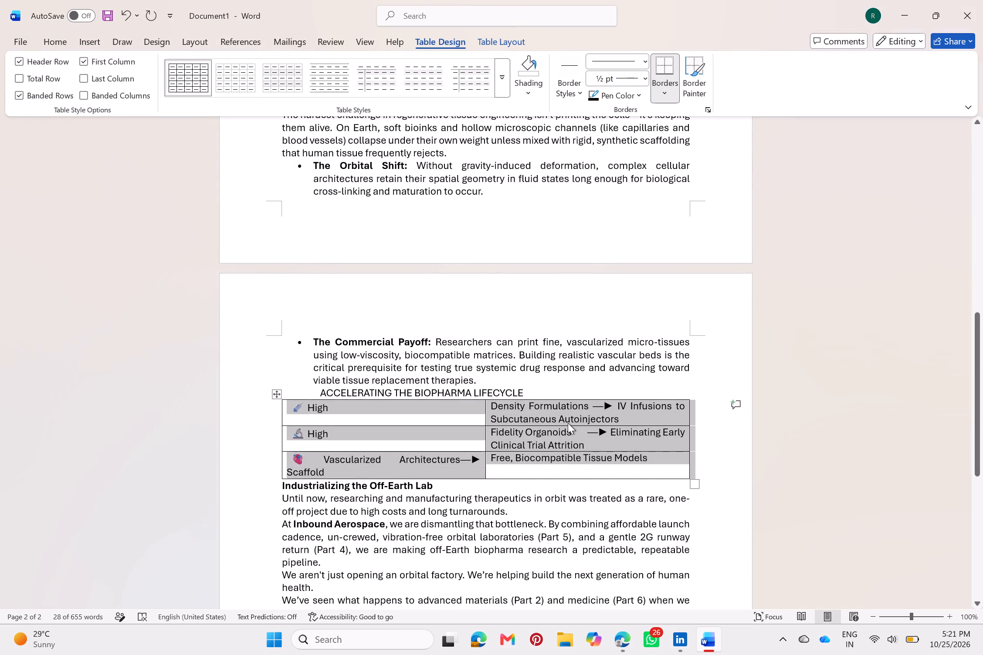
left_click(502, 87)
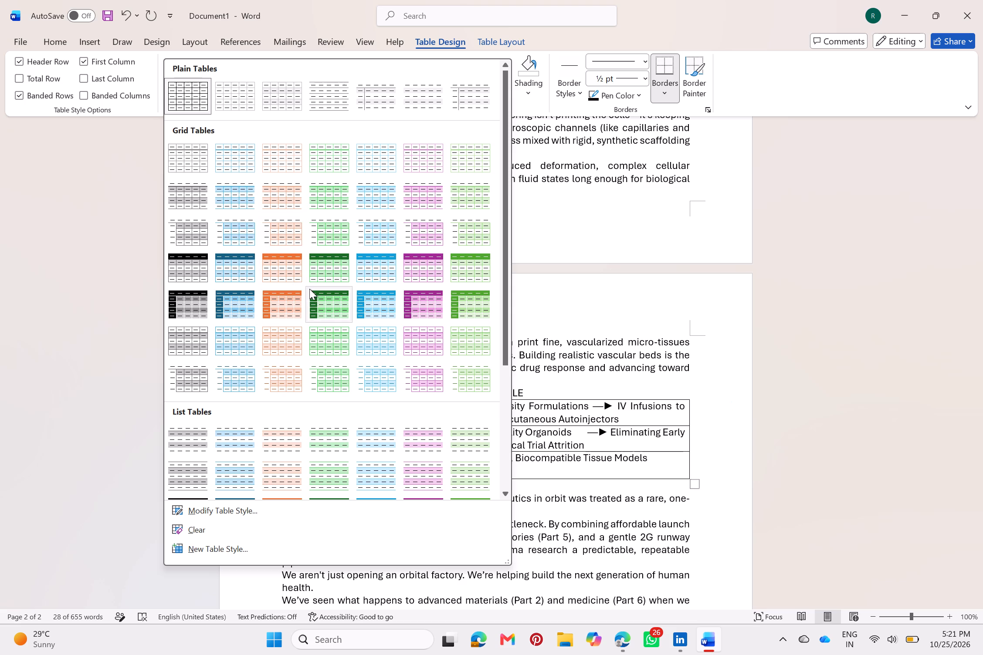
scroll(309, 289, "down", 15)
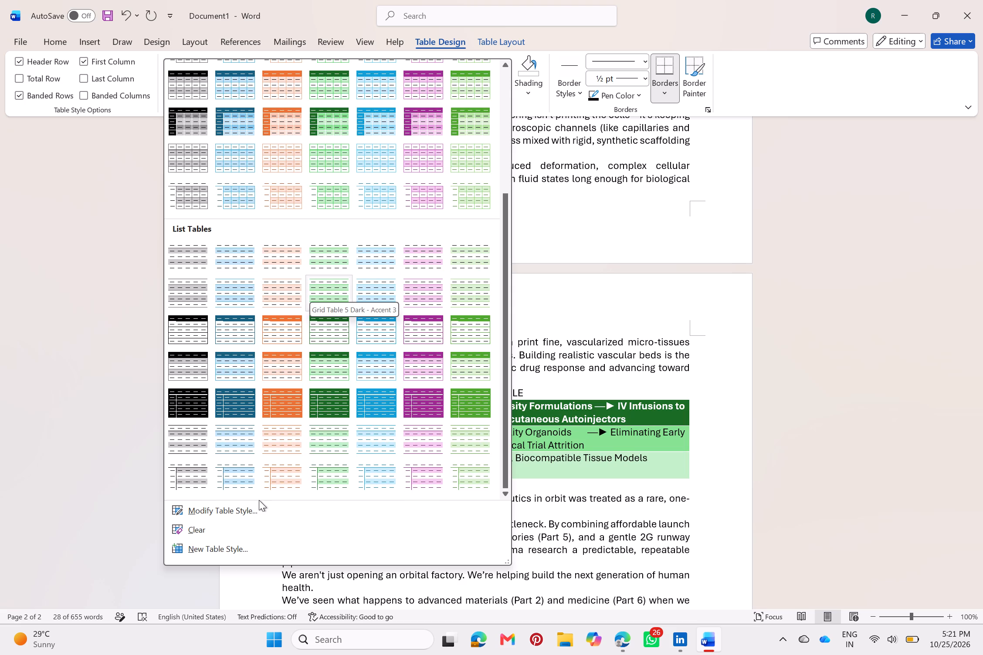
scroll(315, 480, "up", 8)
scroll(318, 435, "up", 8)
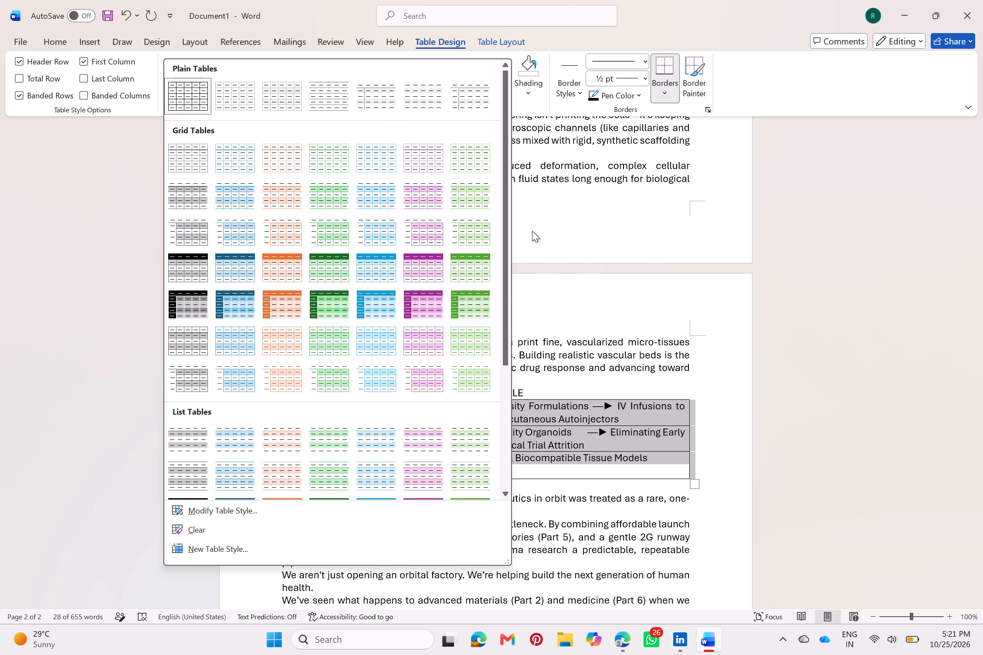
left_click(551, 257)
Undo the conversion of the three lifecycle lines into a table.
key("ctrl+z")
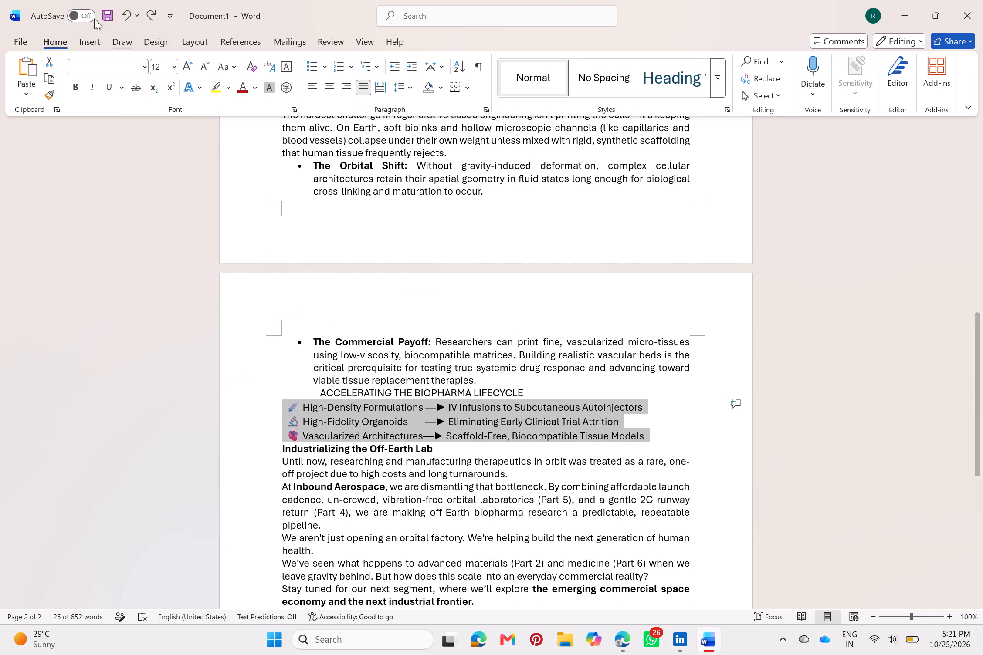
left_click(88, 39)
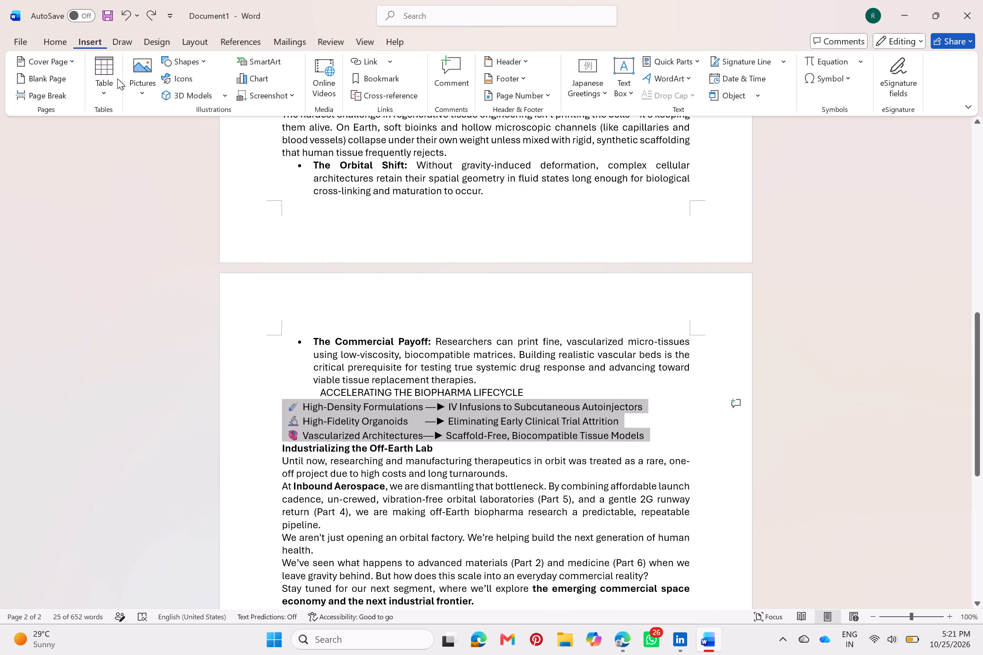
Split each of the three biopharma lifecycle lines before its arrow, putting the arrow and outcome text on a separate line.
left_click(420, 402)
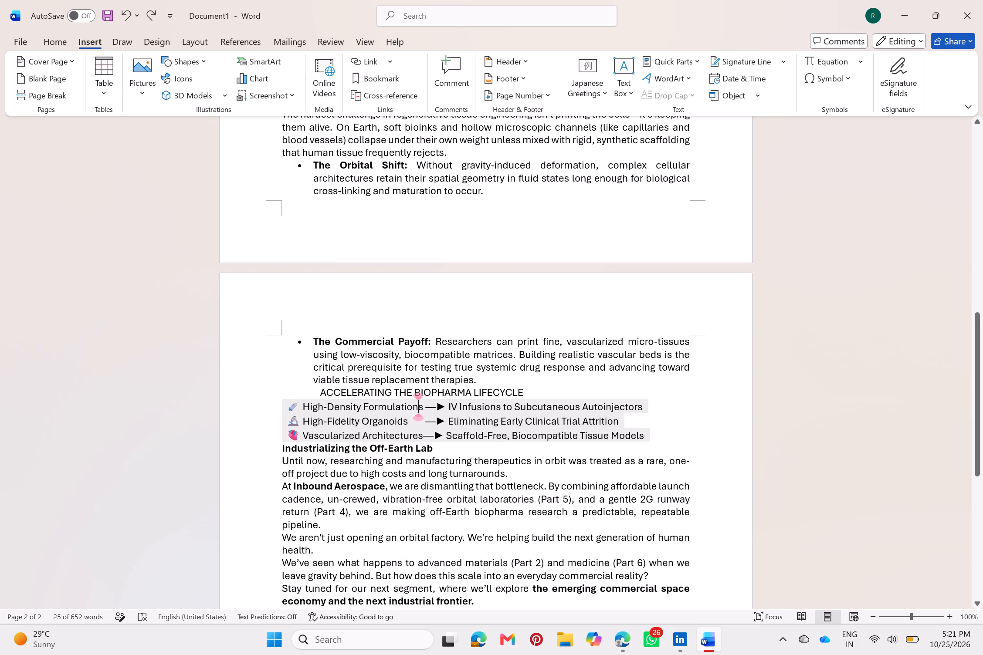
key("Right")
key("Return")
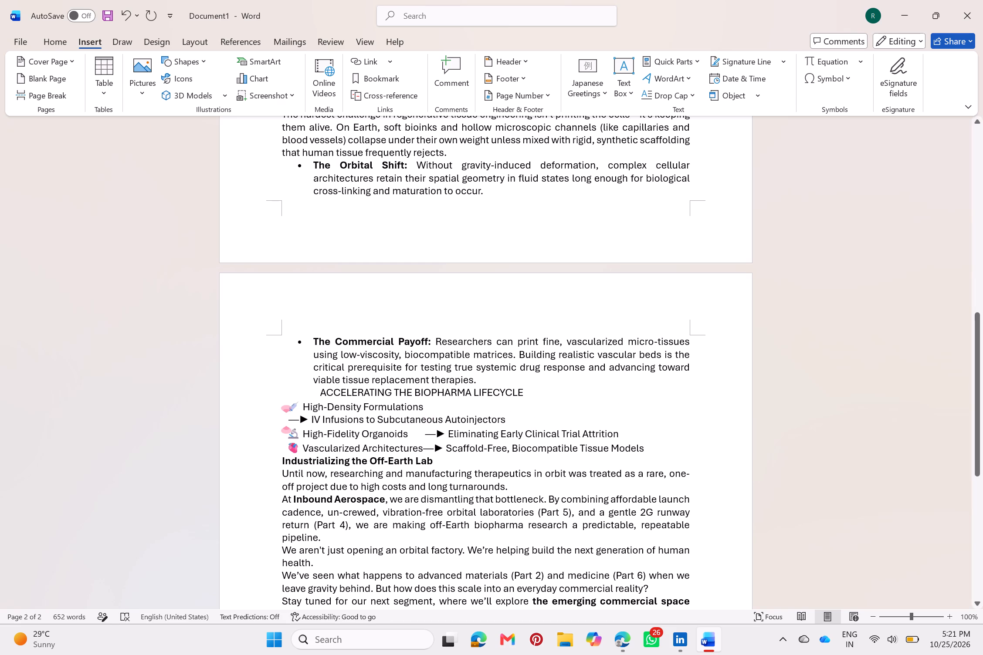
left_click(422, 434)
key("Return")
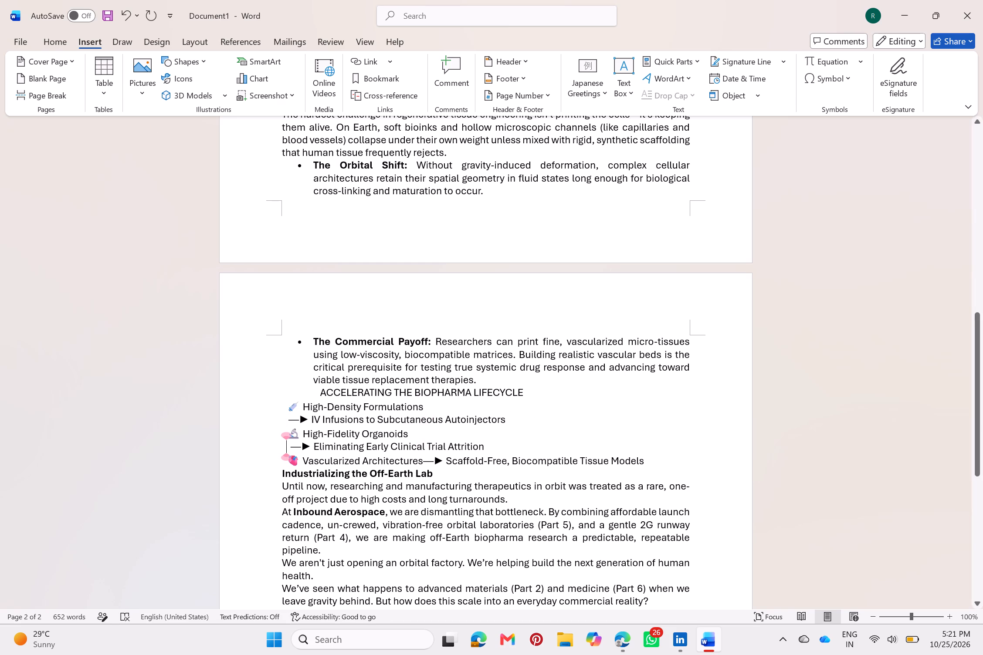
left_click(422, 461)
key("Return")
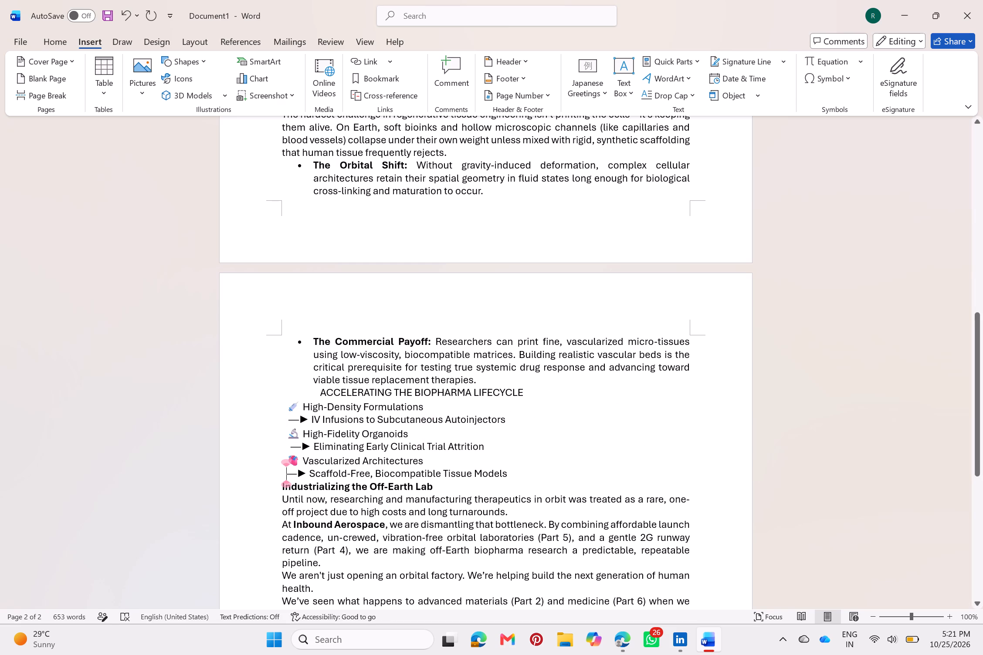
Delete the three arrow-and-outcome lines from the lifecycle block, keeping only High-Density Formulations, High-Fidelity Organoids and Vascularized Architectures on consecutive lines.
left_click_drag(518, 422, 266, 427)
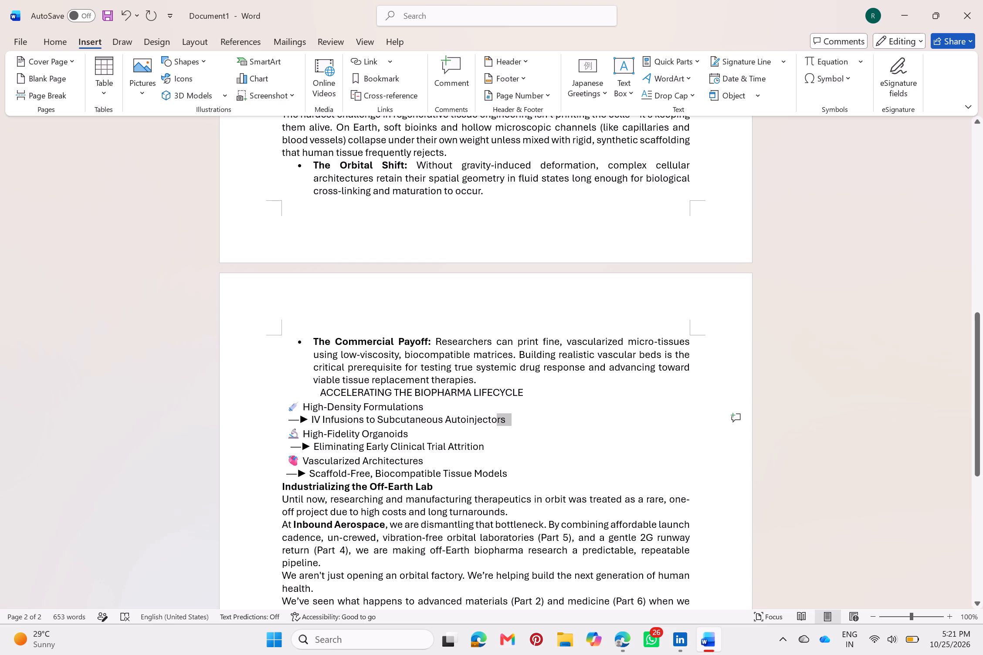
left_click_drag(266, 427, 267, 423)
key("BackSpace")
key("BackSpace")
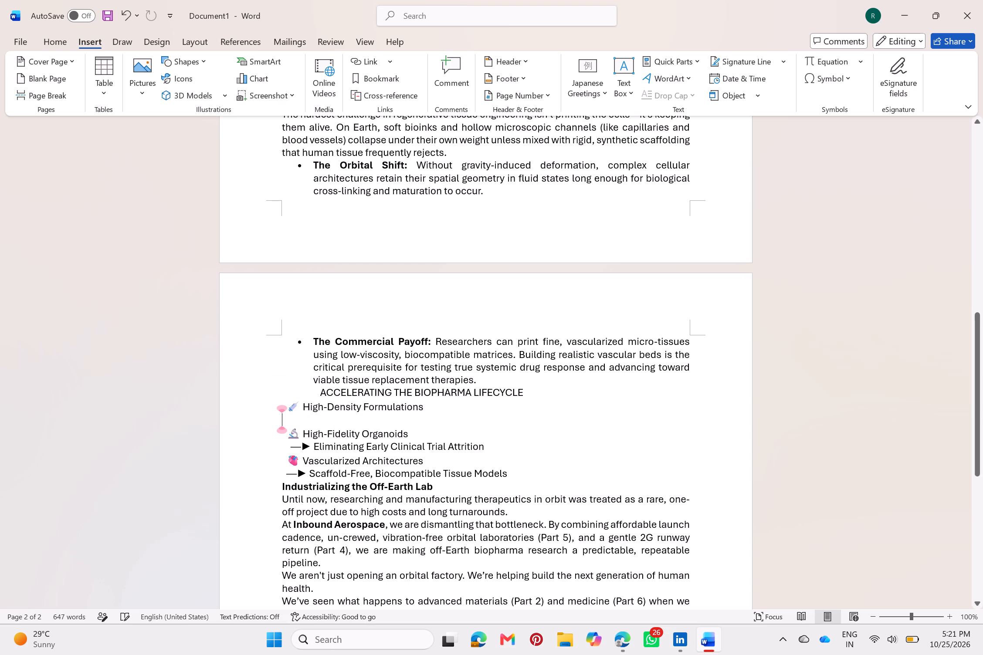
key("BackSpace")
triple_click(285, 436)
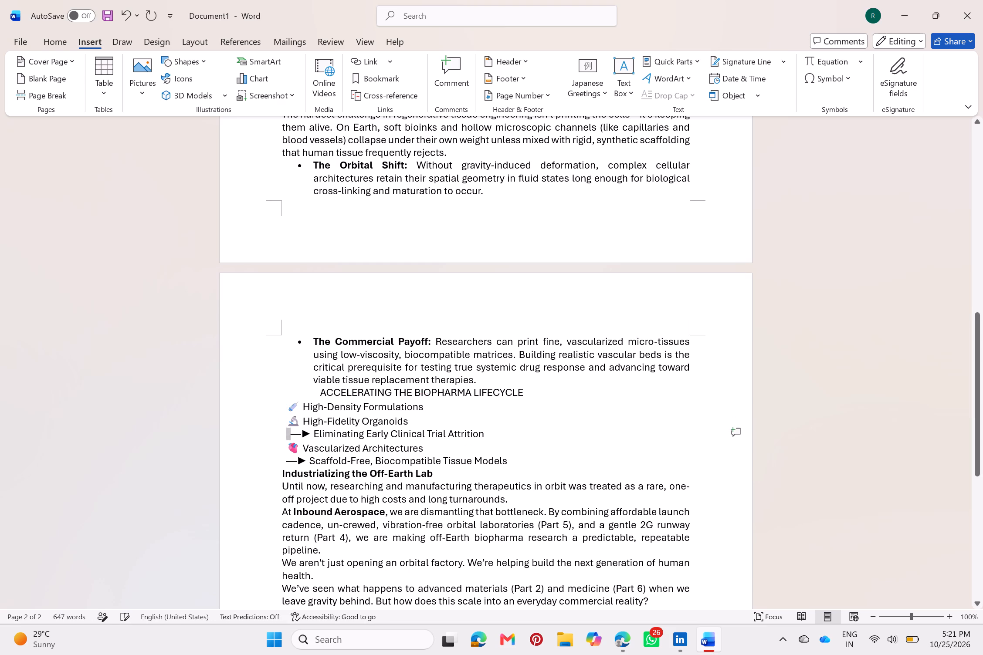
key("BackSpace")
triple_click(286, 448)
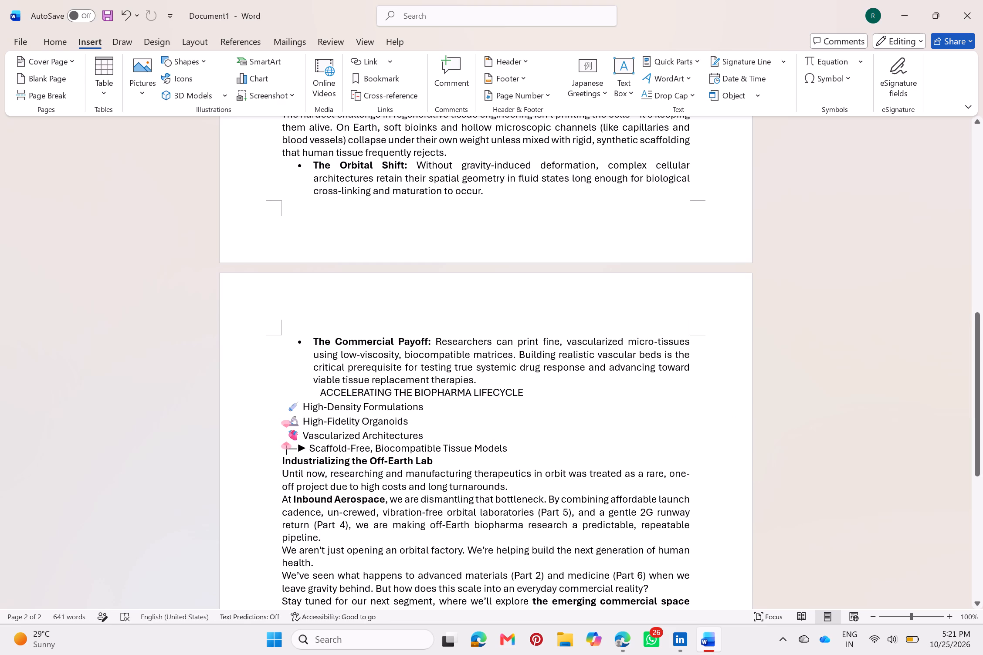
key("BackSpace")
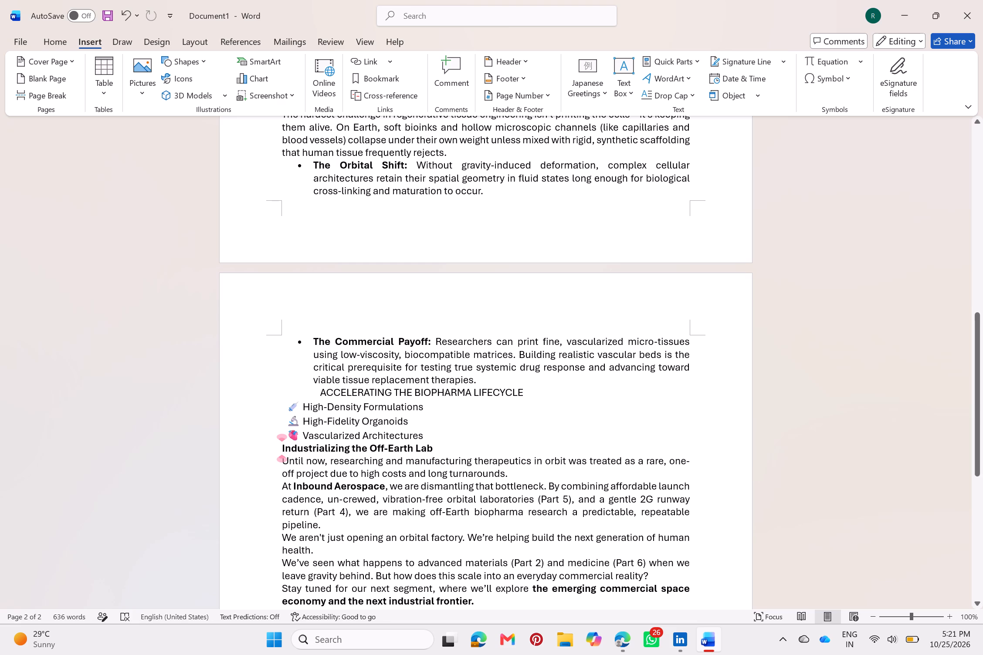
Turn the three remaining lifecycle lines into a one-column, three-row table.
left_click_drag(424, 434, 276, 409)
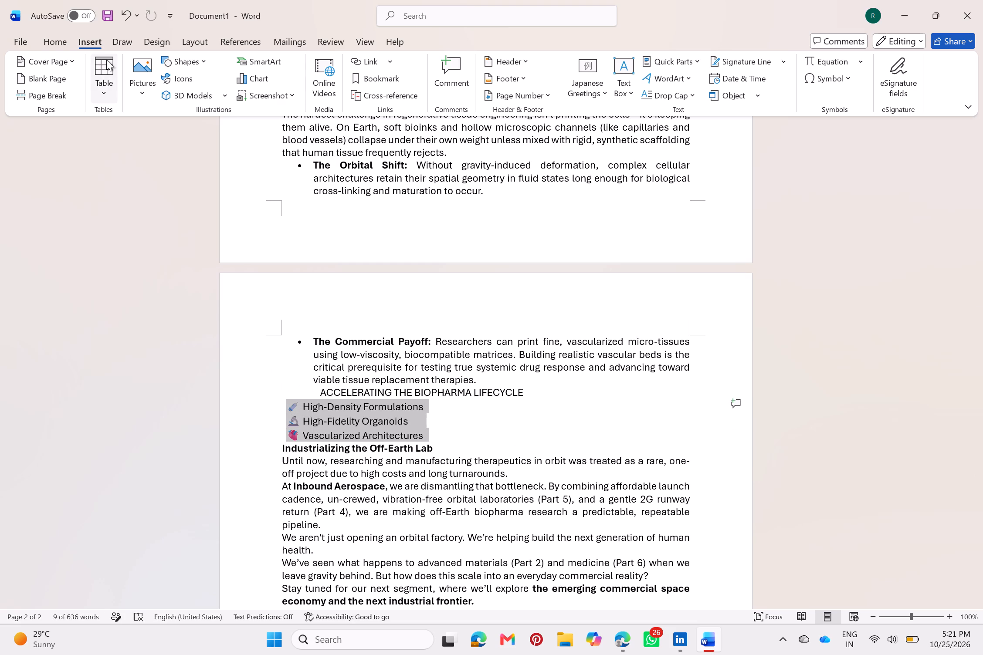
left_click(101, 68)
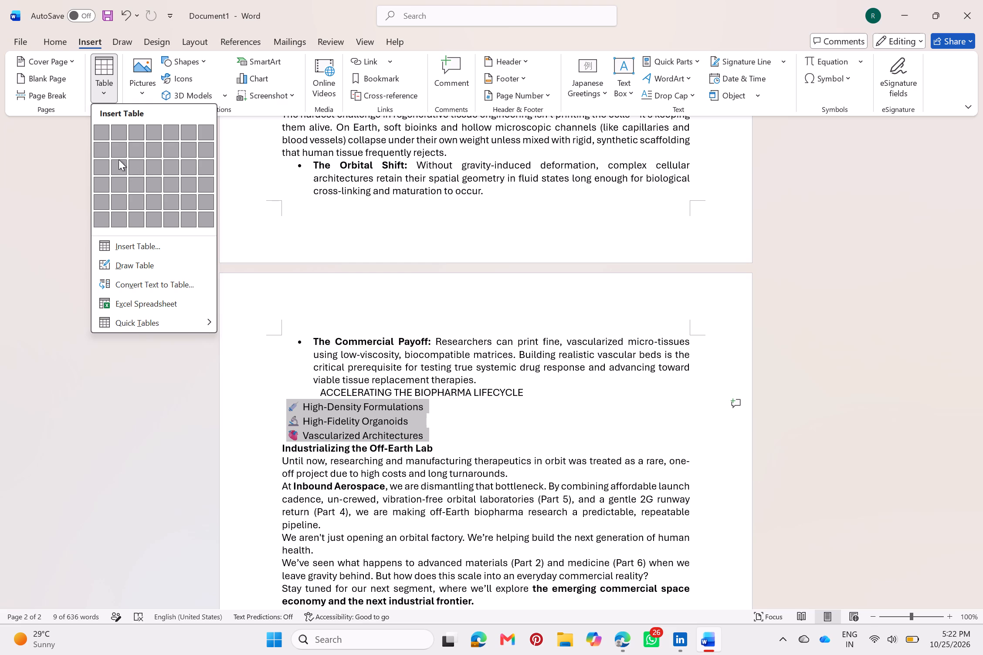
left_click(98, 169)
left_click(123, 251)
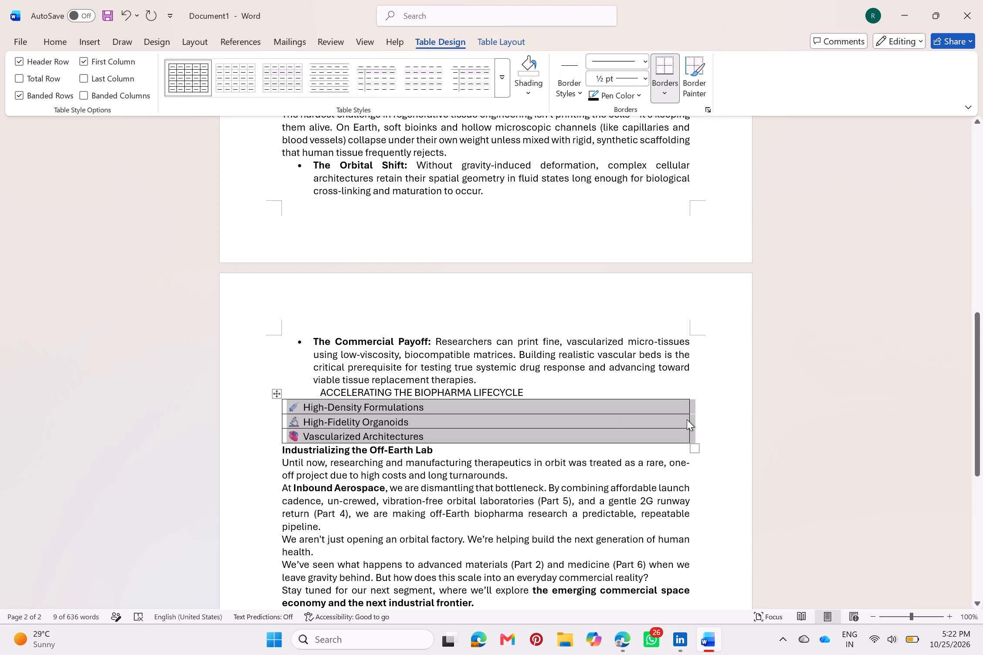
Narrow the lifecycle table's column so it ends shortly after the longest entry.
left_click_drag(689, 419, 441, 429)
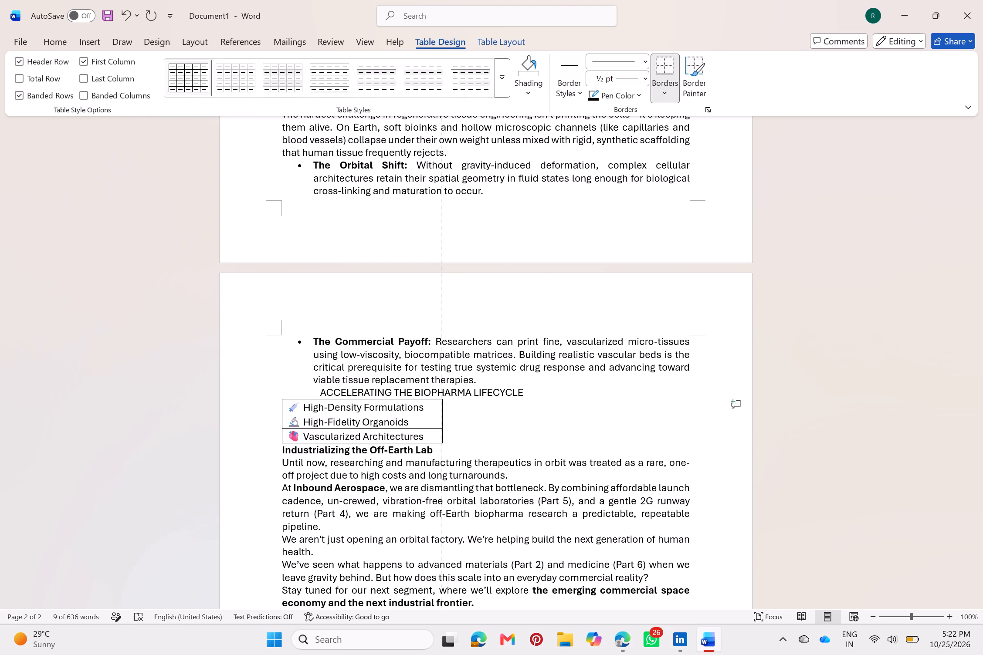
left_click_drag(441, 429, 436, 426)
left_click_drag(436, 426, 434, 426)
left_click_drag(434, 426, 453, 422)
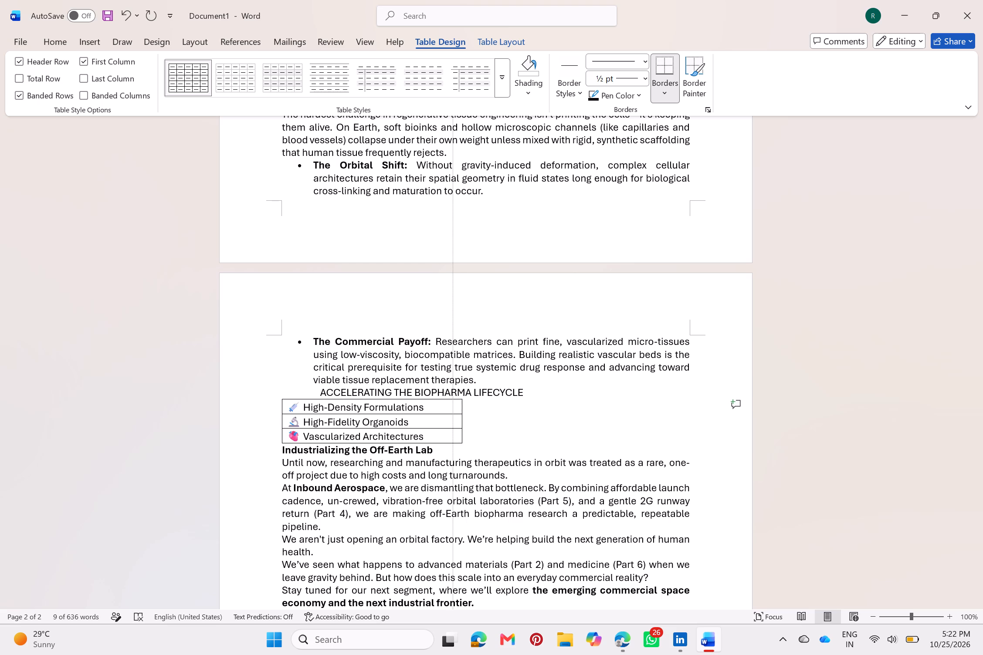
left_click_drag(453, 422, 458, 421)
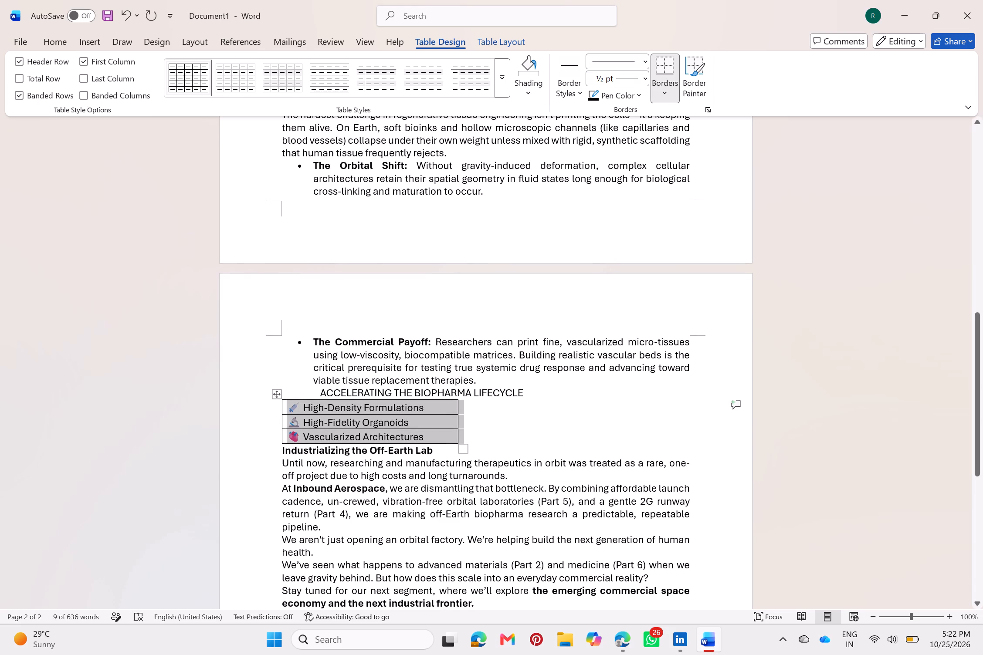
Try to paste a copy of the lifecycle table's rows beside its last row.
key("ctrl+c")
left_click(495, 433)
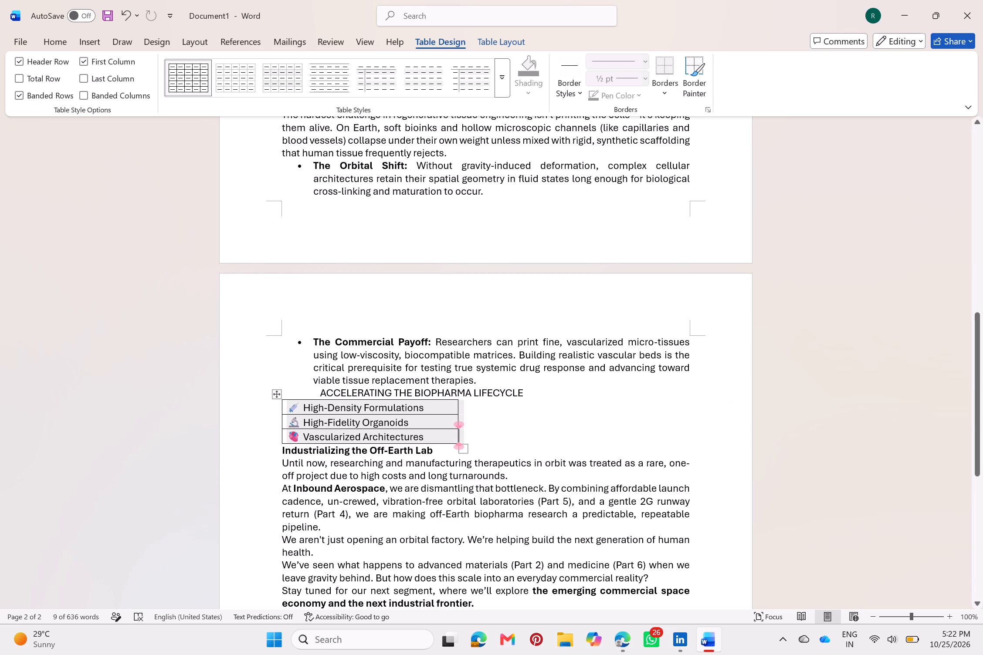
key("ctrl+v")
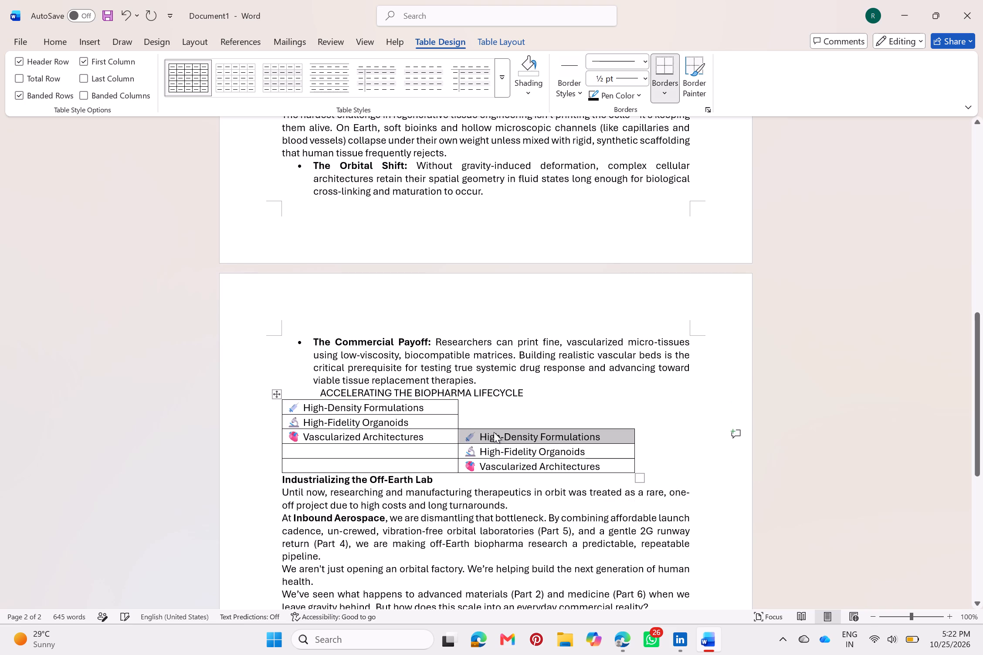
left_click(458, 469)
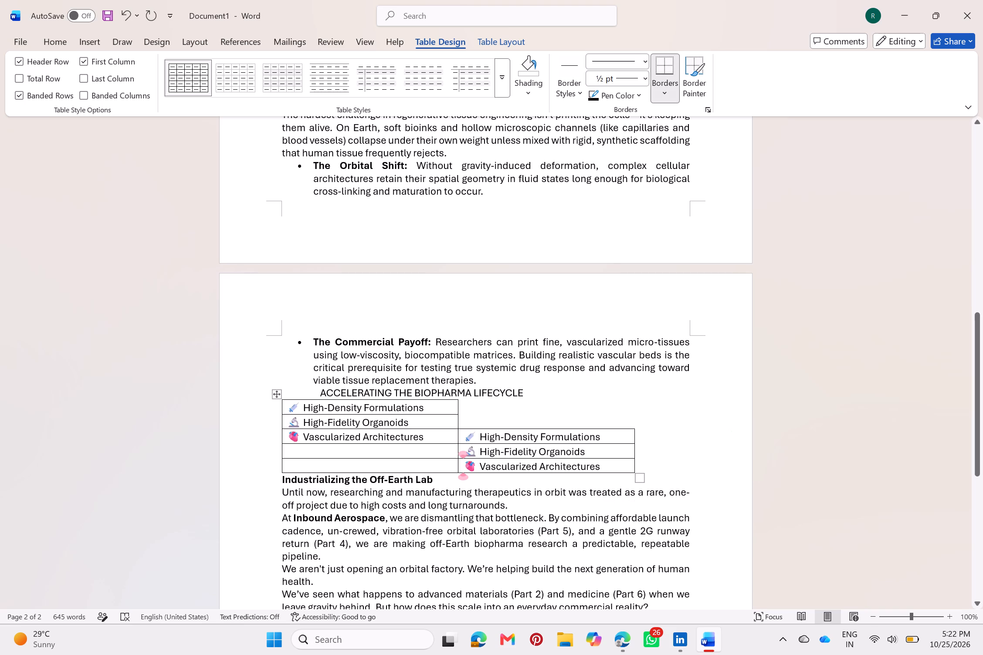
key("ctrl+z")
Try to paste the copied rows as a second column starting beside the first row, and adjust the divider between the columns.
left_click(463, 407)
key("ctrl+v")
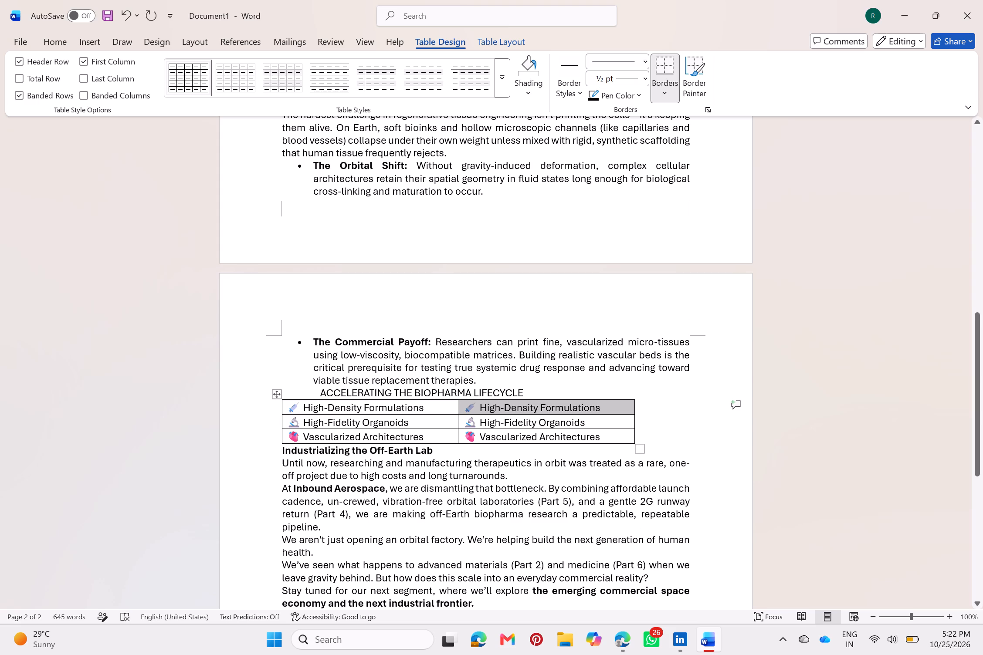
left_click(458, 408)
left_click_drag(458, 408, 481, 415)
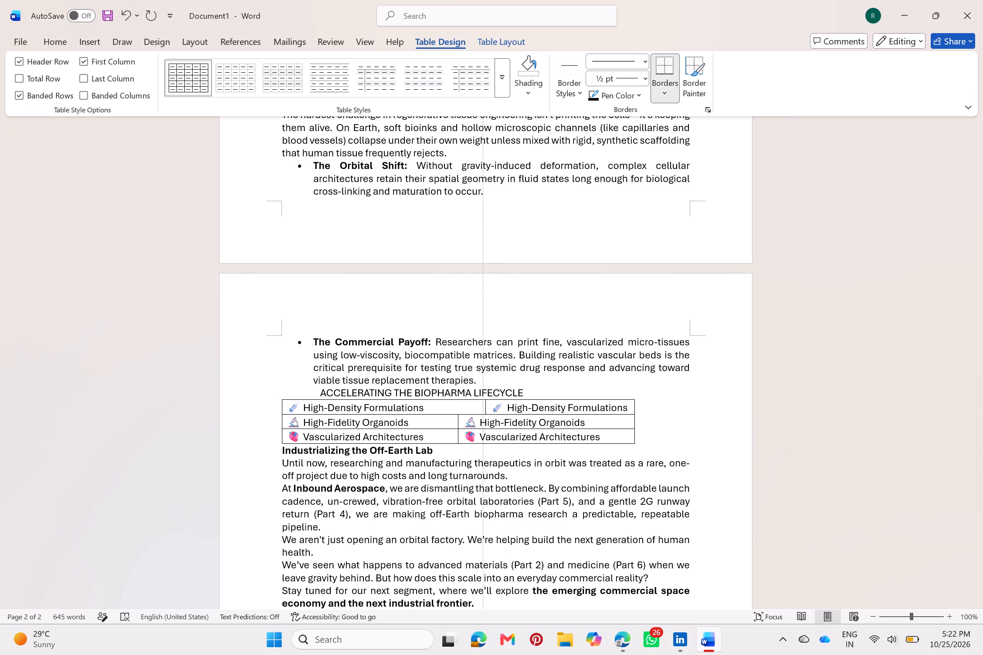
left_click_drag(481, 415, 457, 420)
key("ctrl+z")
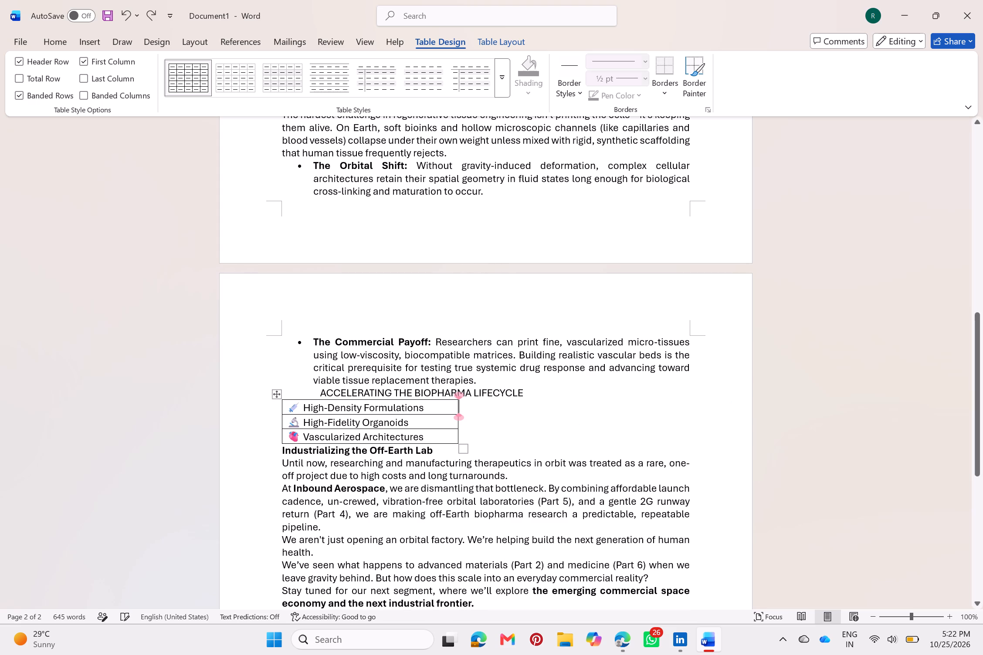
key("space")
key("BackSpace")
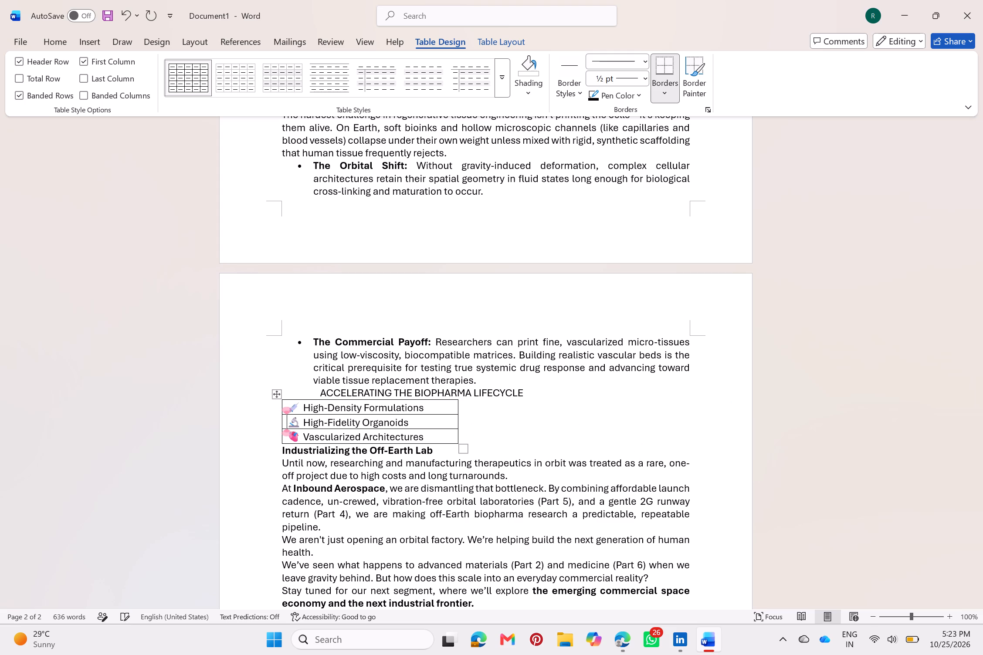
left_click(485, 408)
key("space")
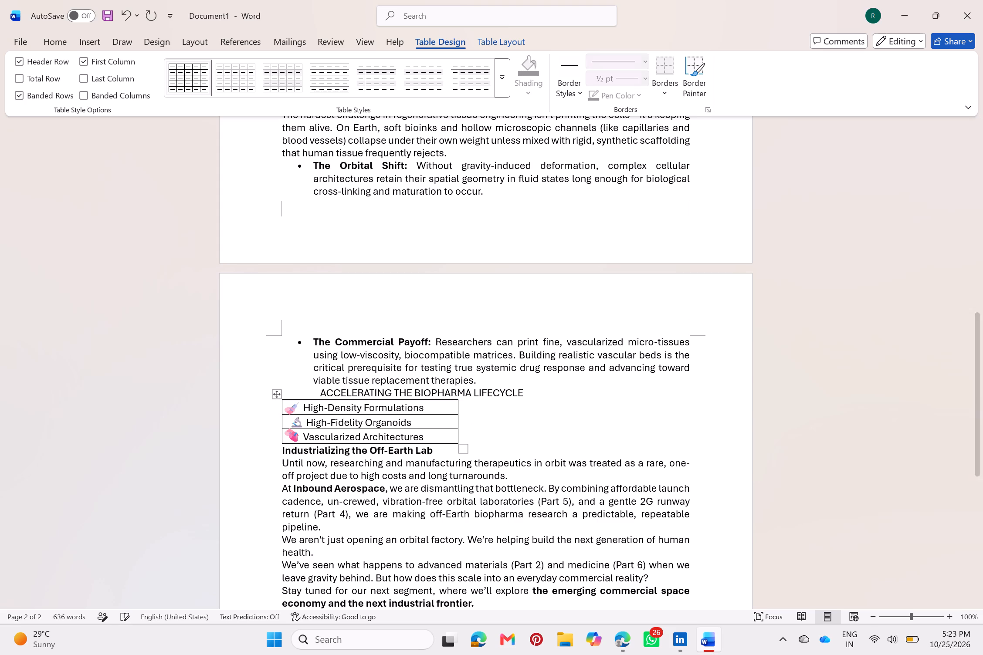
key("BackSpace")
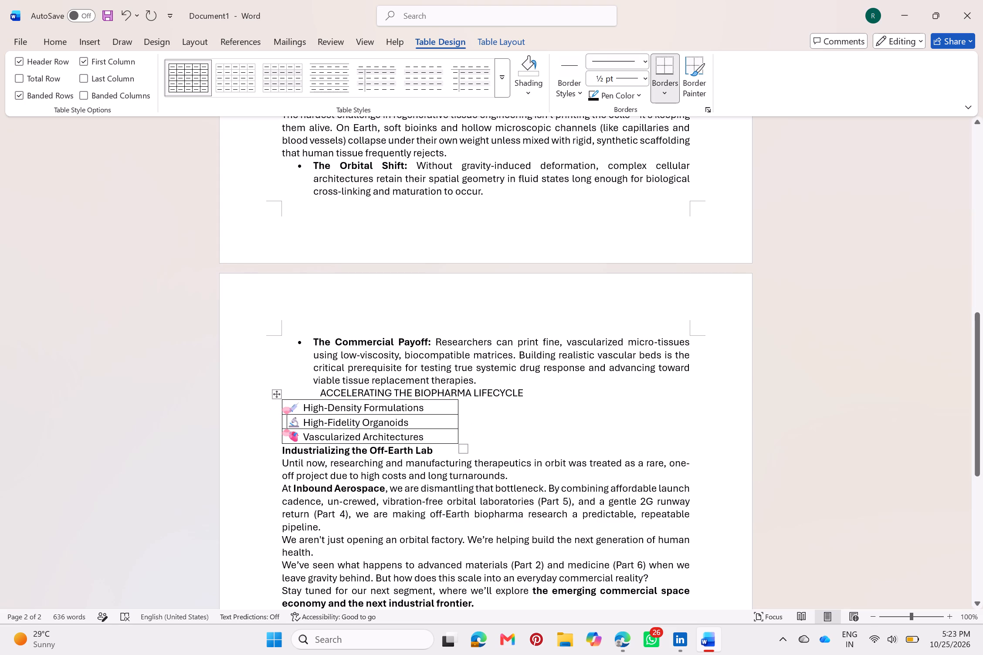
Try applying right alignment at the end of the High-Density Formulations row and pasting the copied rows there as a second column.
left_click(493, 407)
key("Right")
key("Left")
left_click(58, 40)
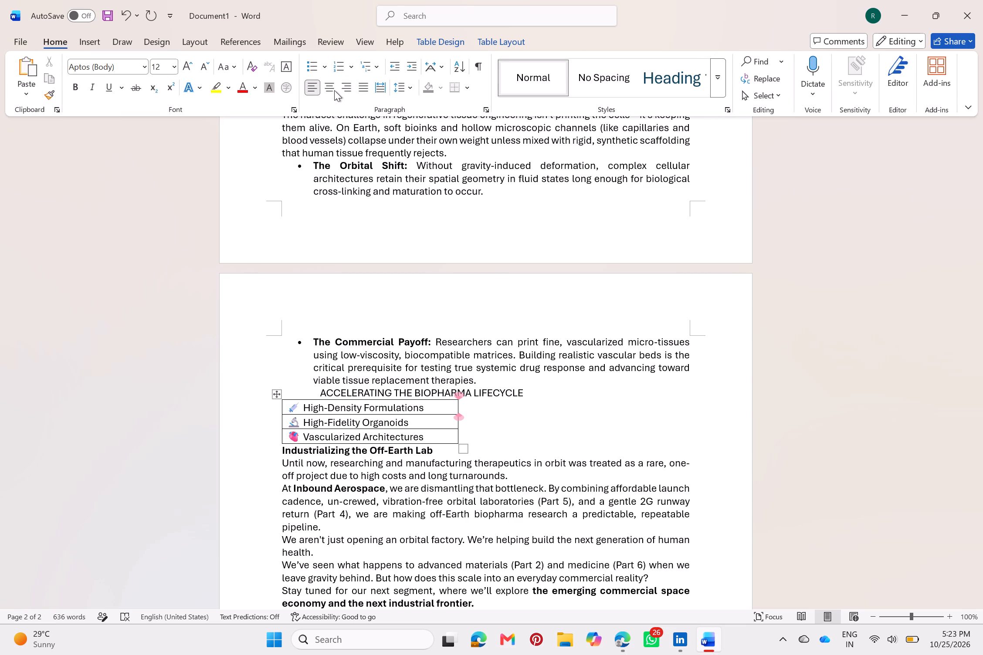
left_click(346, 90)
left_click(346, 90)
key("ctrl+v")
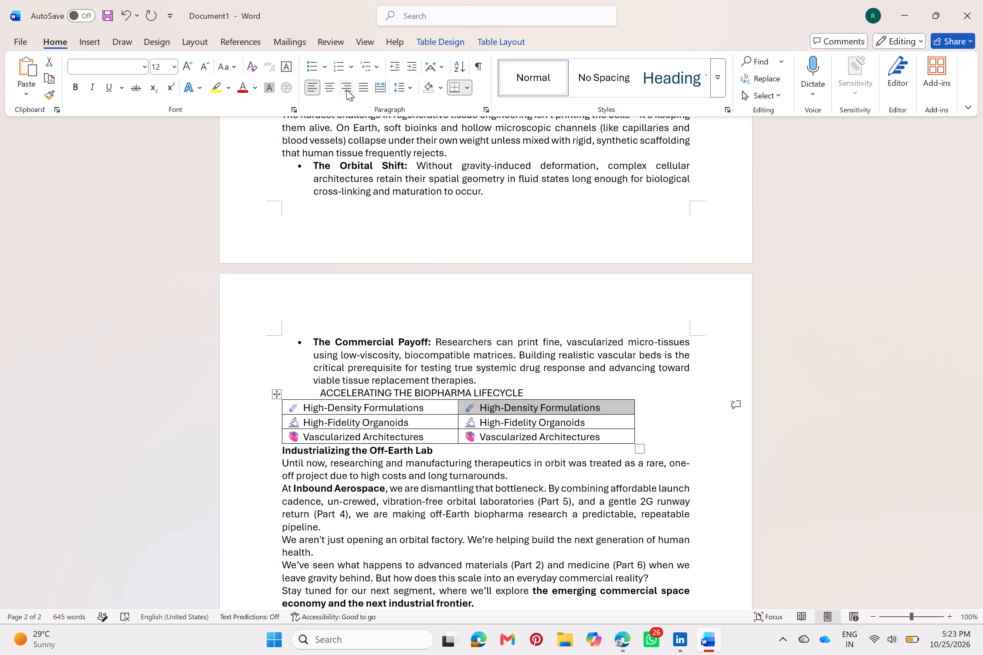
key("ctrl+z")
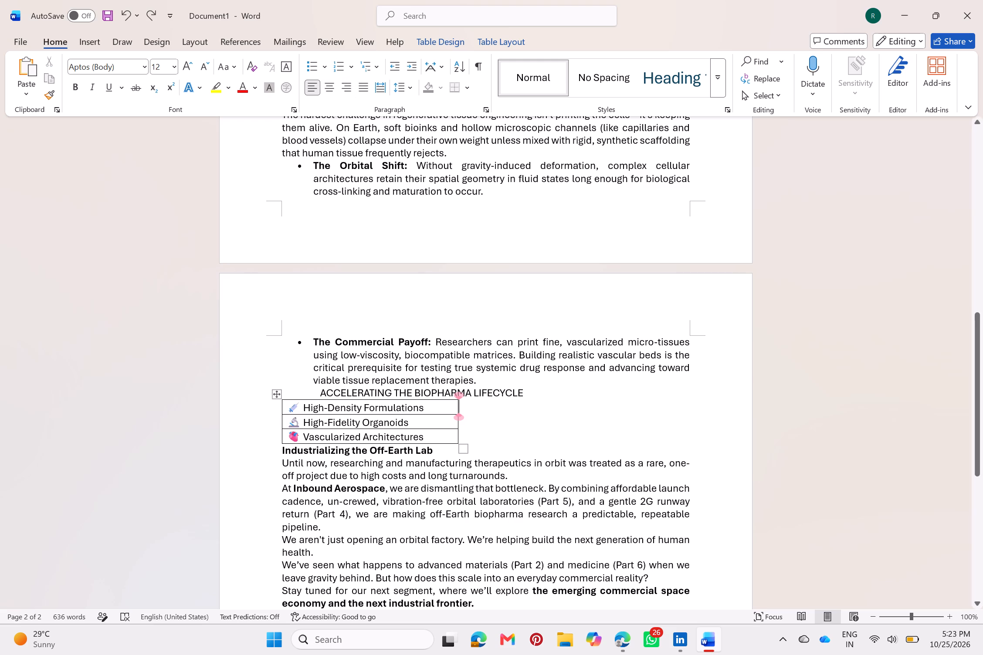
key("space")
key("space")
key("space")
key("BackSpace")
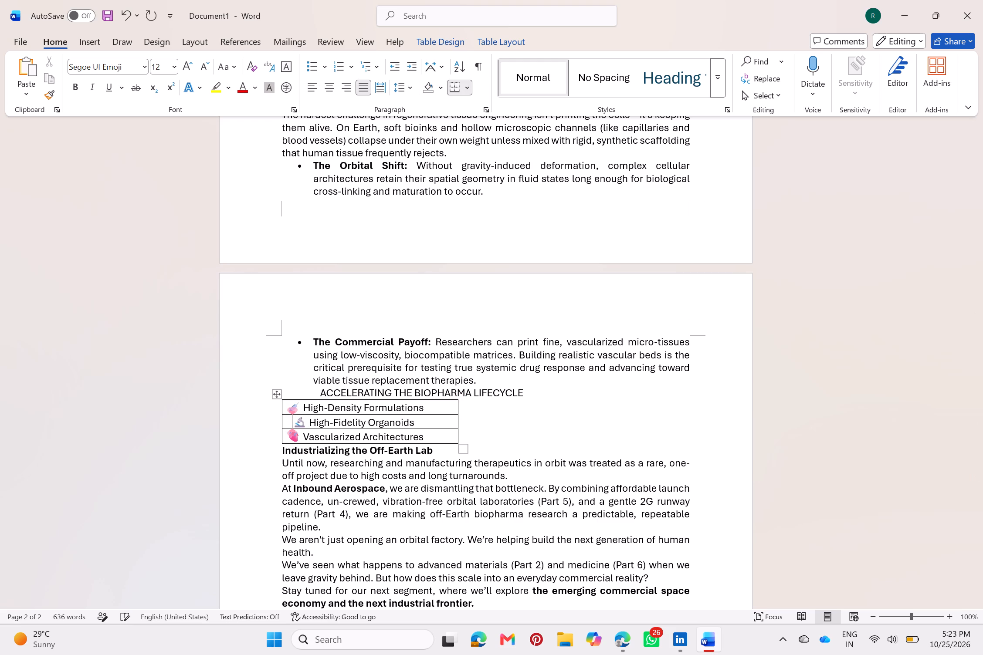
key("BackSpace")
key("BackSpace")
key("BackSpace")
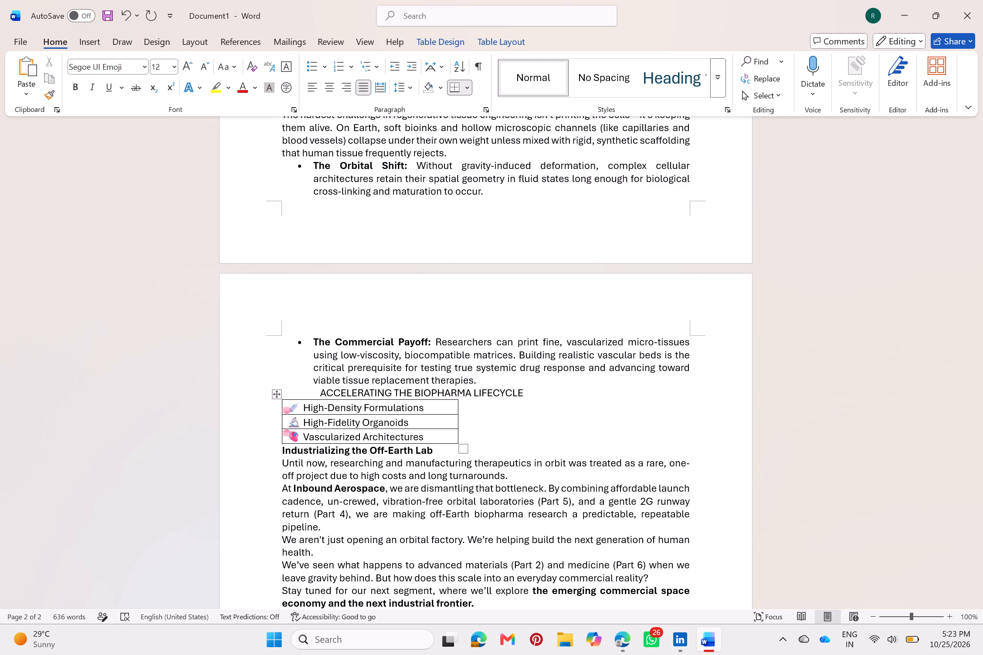
Replace the opening "At Inbound Aerospace, we" of the bottleneck paragraph with "We", so it starts "We are dismantling that bottleneck".
left_click(505, 422)
scroll(505, 422, "down", 1)
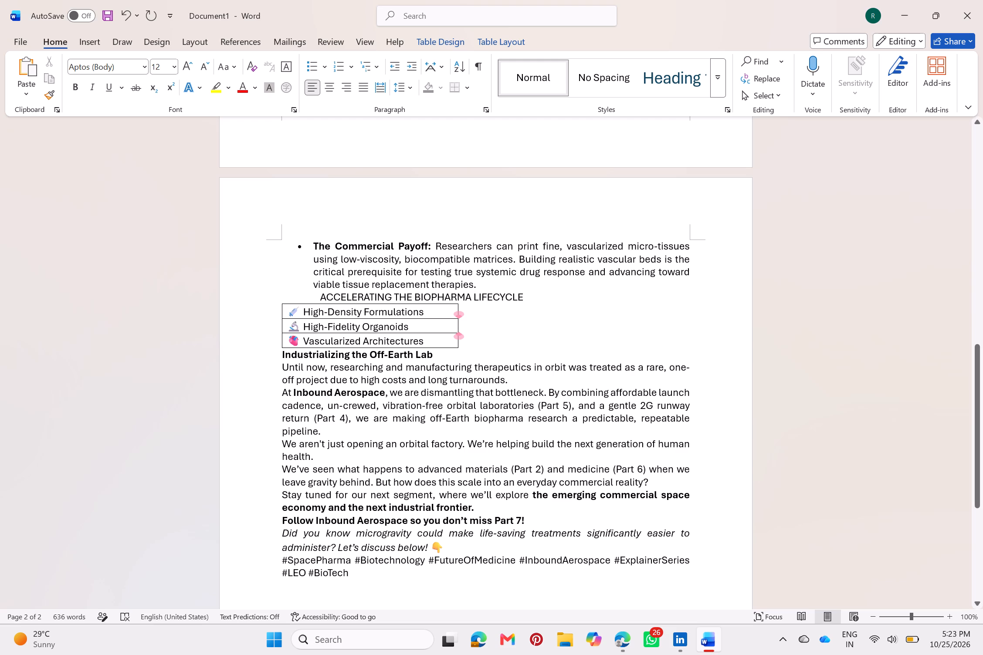
left_click_drag(388, 393, 282, 388)
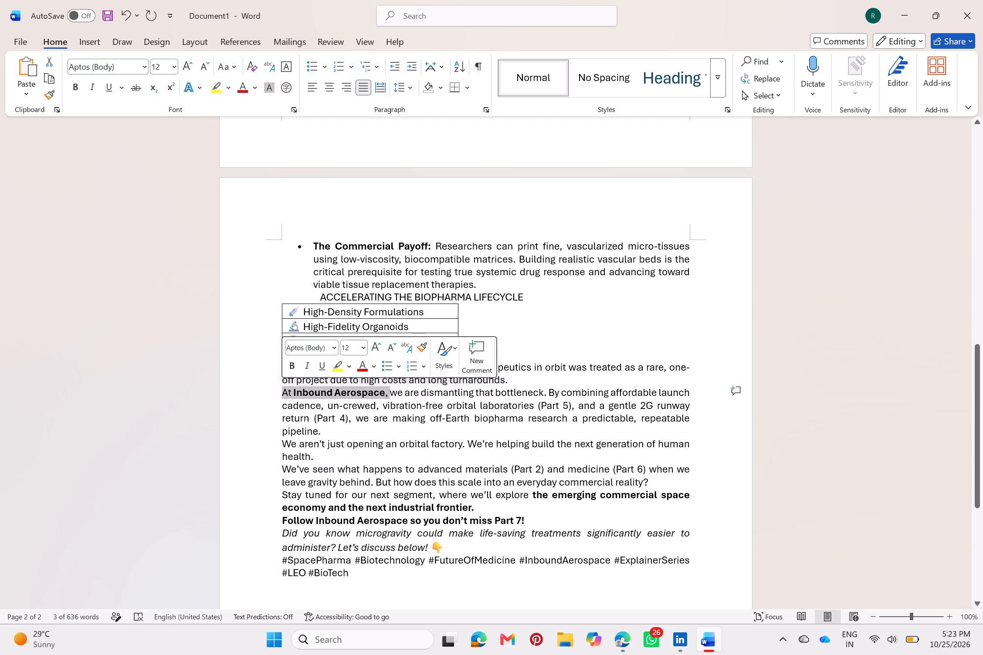
key("shift+w")
key("e")
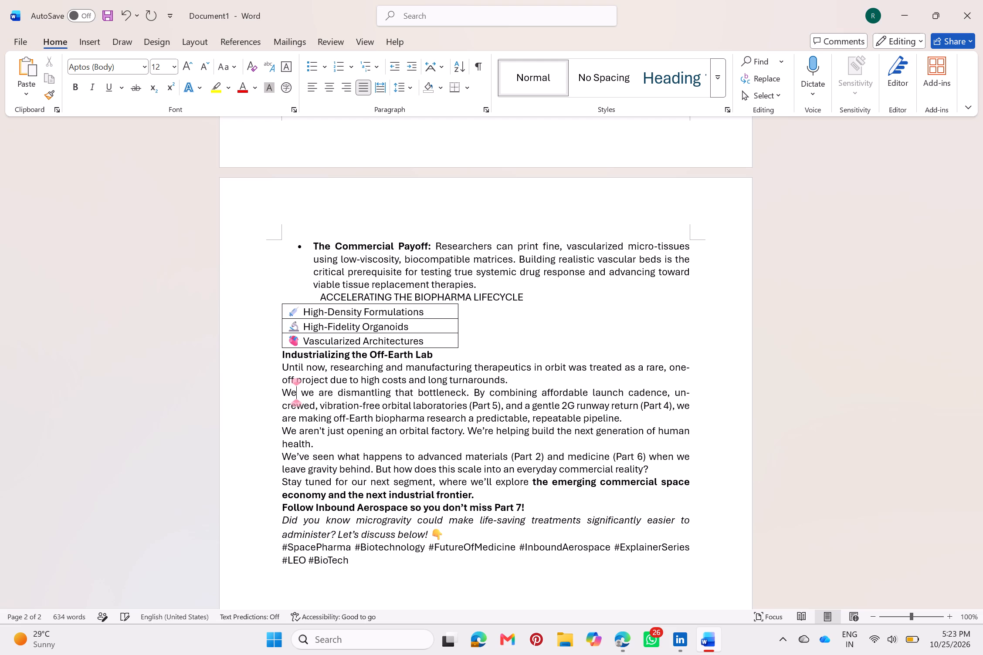
left_click(316, 394)
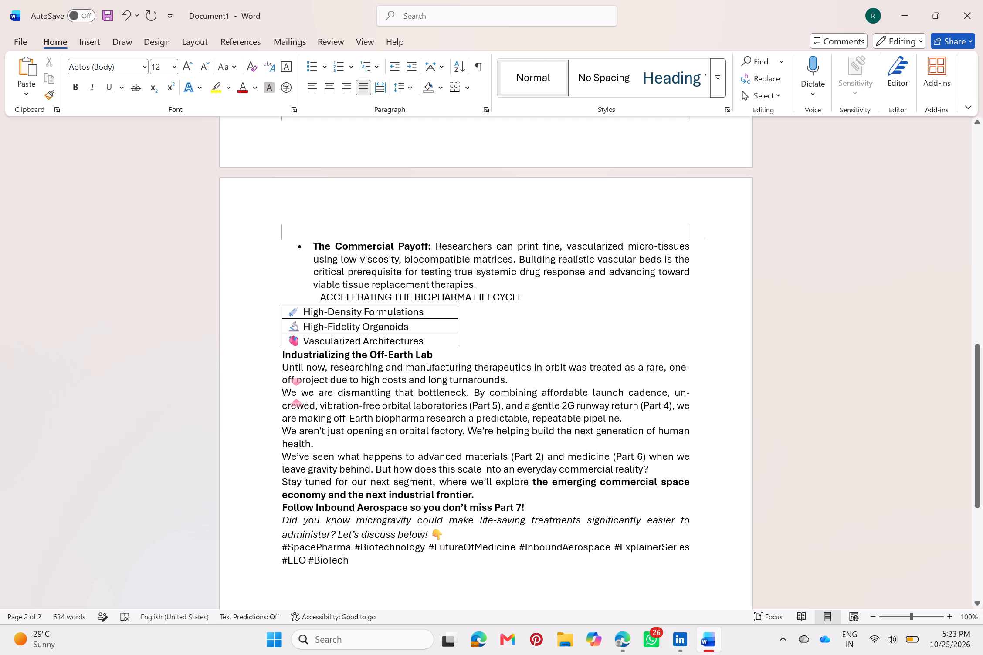
key("BackSpace")
key("BackSpace")
key("BackSpace")
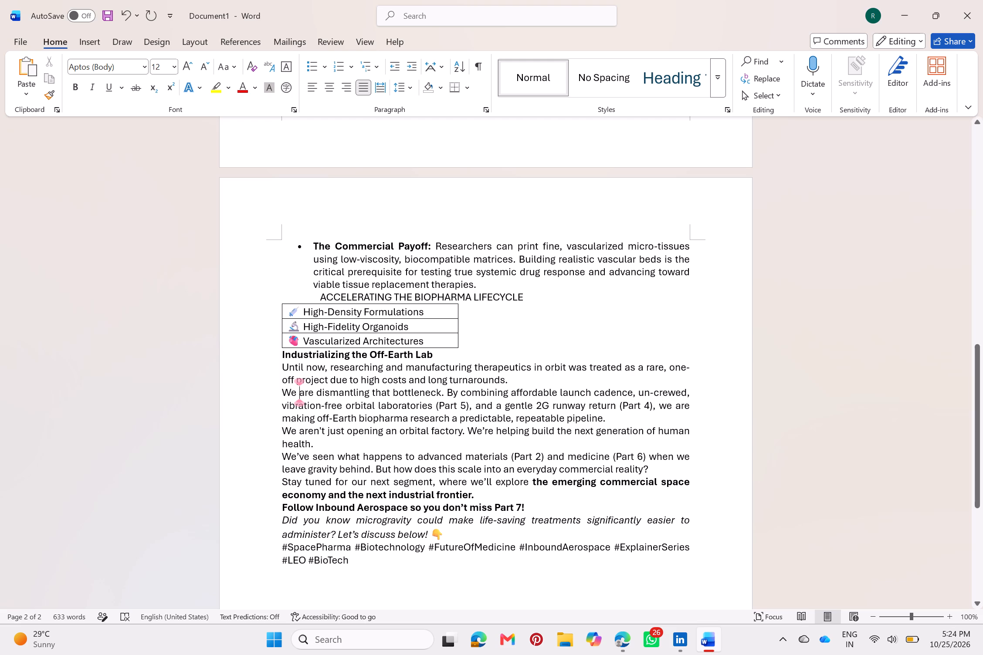
Delete the reference "(Part 5)" after "vibration-free orbital laboratories".
left_click_drag(434, 407, 464, 412)
left_click(468, 409)
key("BackSpace")
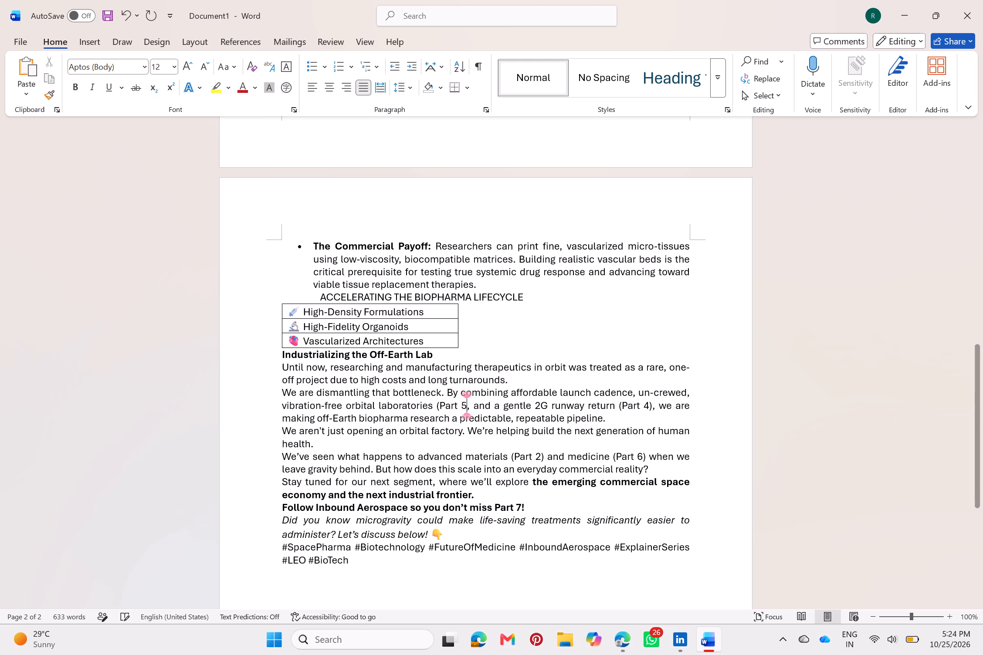
key("BackSpace")
key("BackSpace")
key("BackSpace")
key("BackSpace")
key("BackSpace")
key("BackSpace")
key("BackSpace")
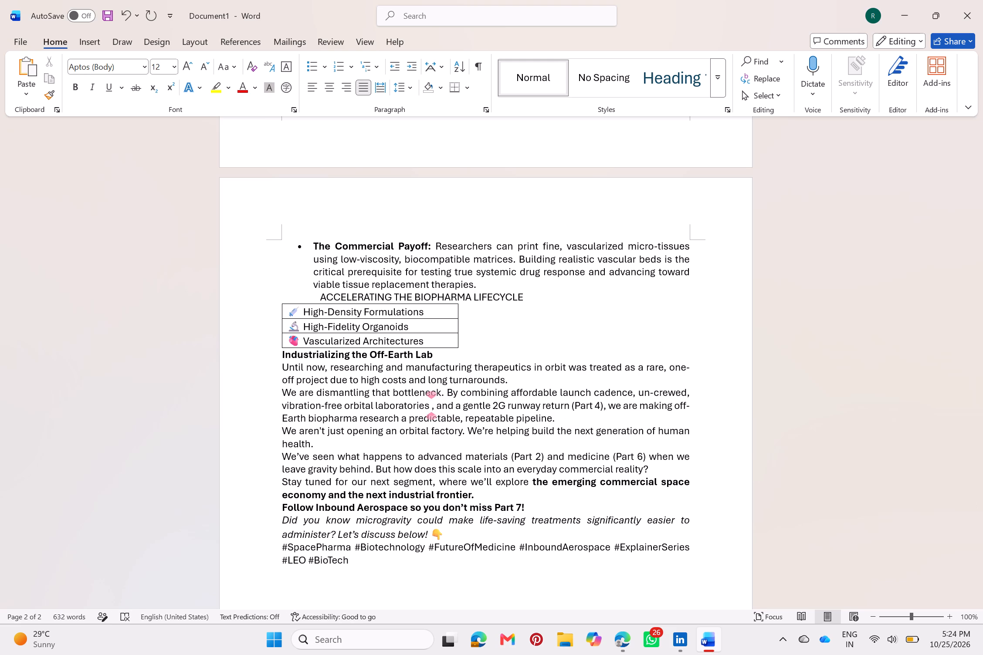
Delete the word "gentle" before "2G runway return".
left_click(491, 406)
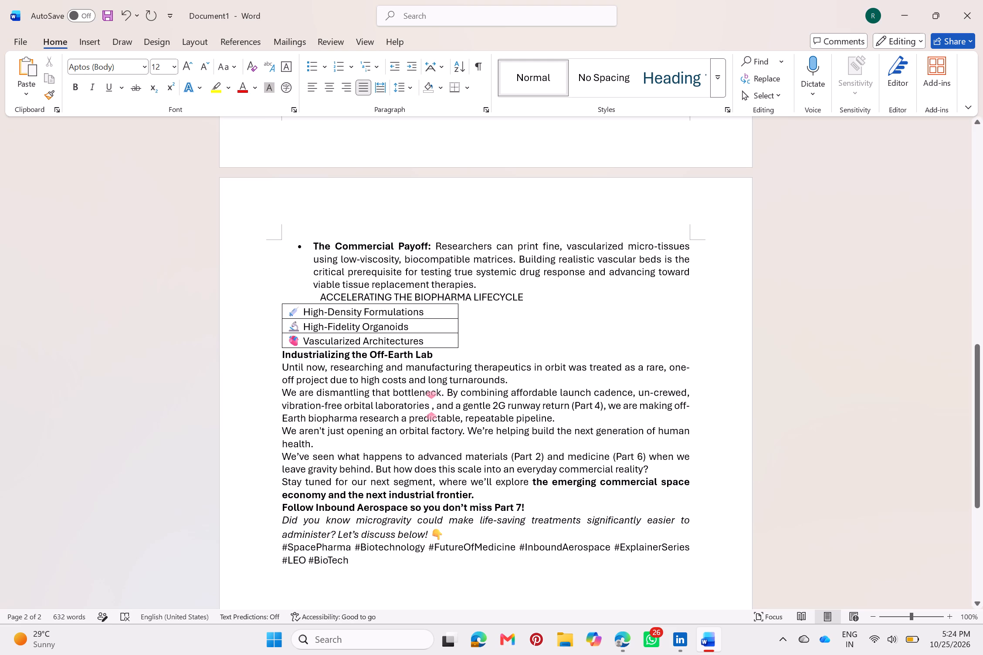
key("BackSpace")
key("BackSpace")
key("BackSpace")
key("BackSpace")
key("BackSpace")
key("BackSpace")
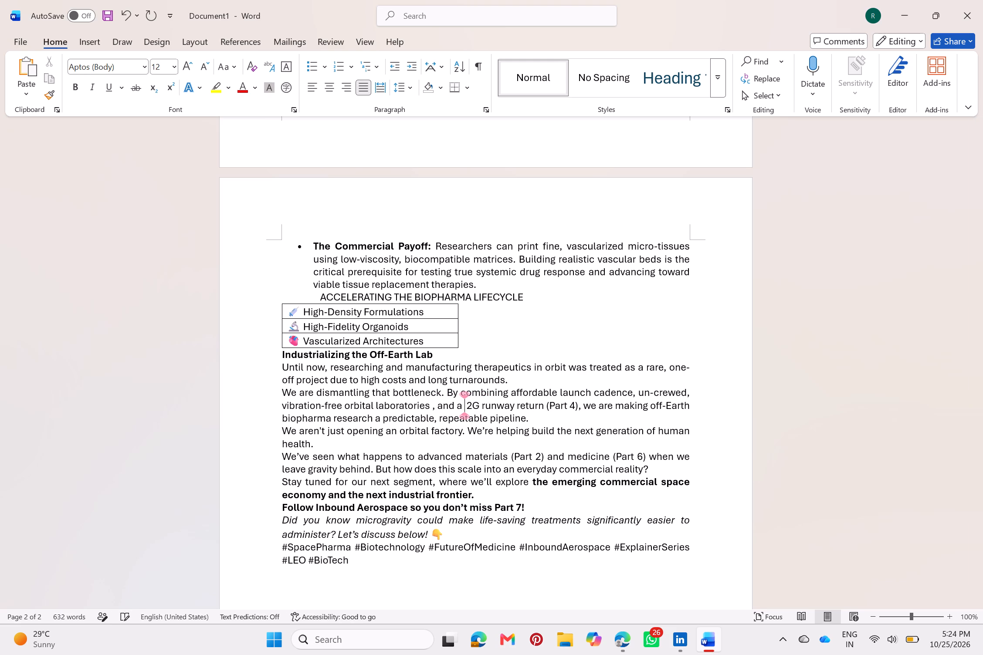
key("BackSpace")
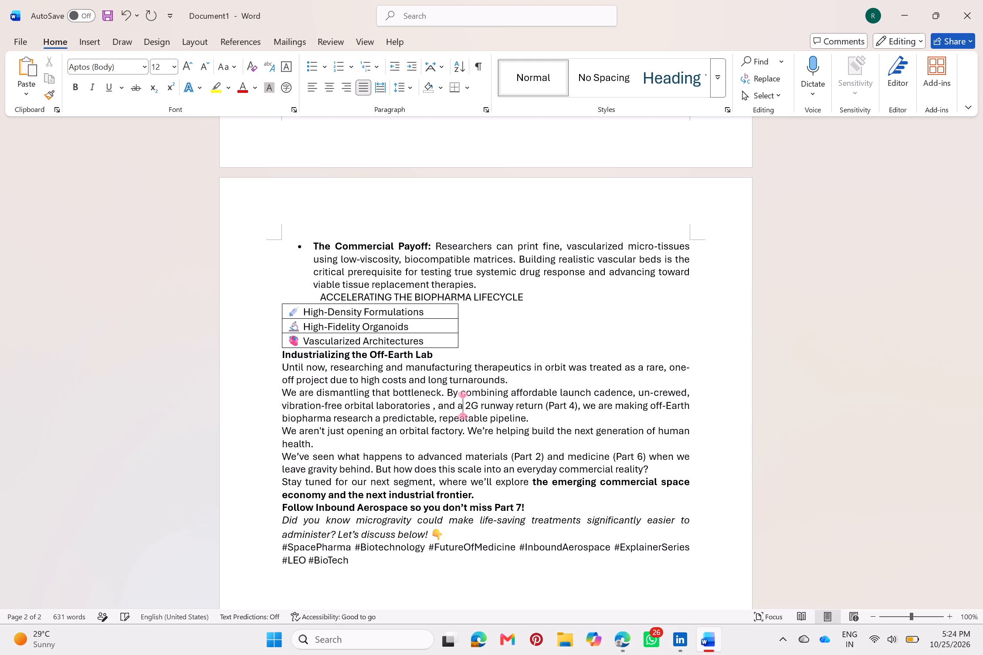
Delete the reference "(Part 4)" after "2G runway return", keeping the comma.
left_click(575, 406)
key("Right")
key("BackSpace")
key("BackSpace")
key("BackSpace")
key("BackSpace")
key("BackSpace")
key("BackSpace")
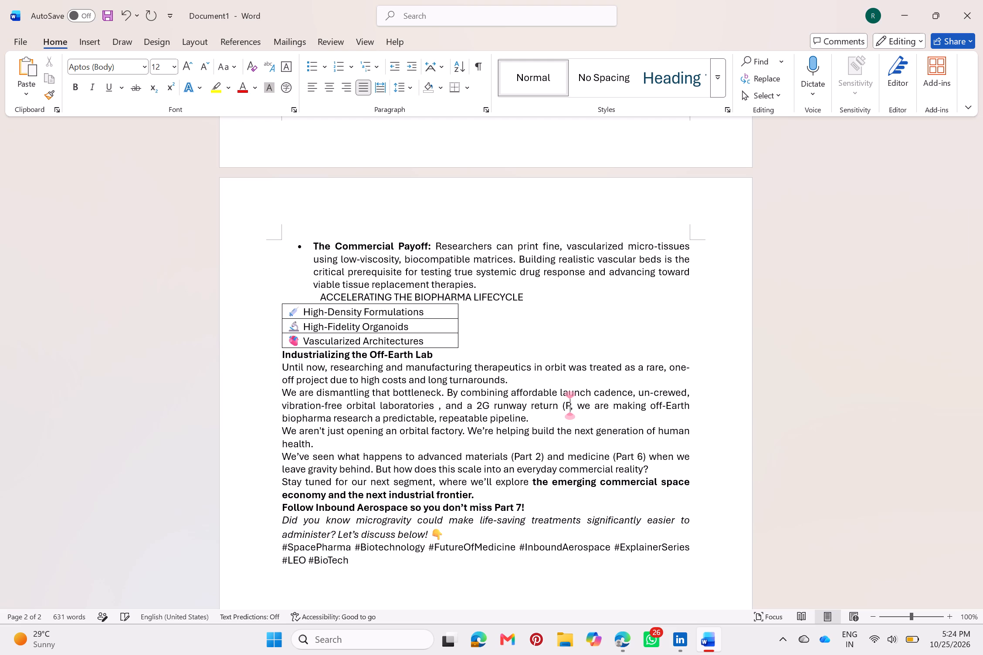
key("BackSpace")
key("BackSpace")
key("BackSpace")
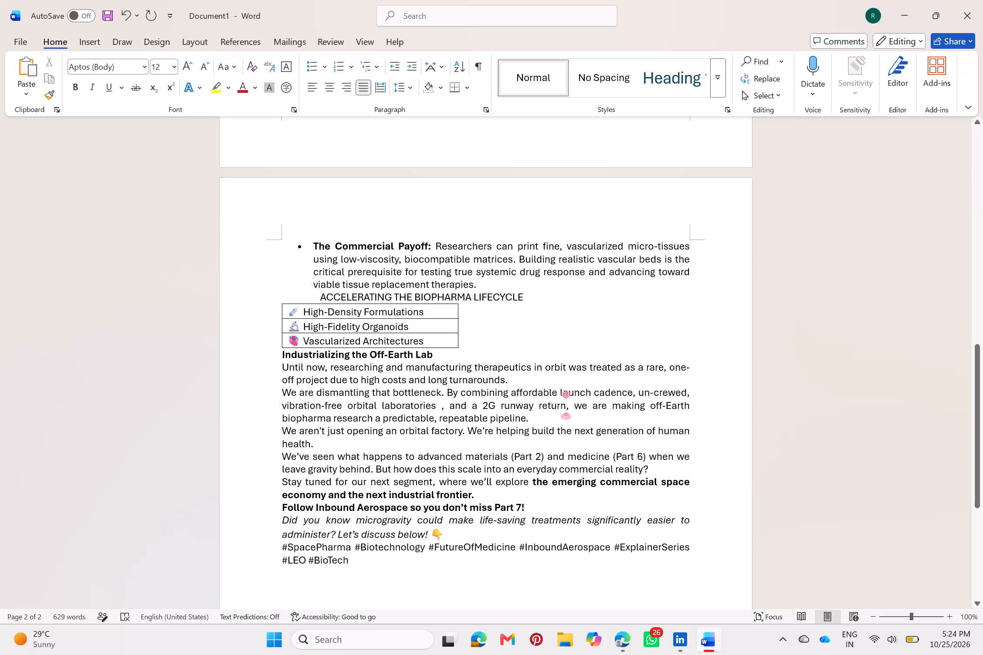
Delete the sentence "We aren't just opening an orbital factory." before "We're helping build the next generation of human health.".
left_click_drag(281, 428, 283, 428)
left_click_drag(283, 428, 466, 429)
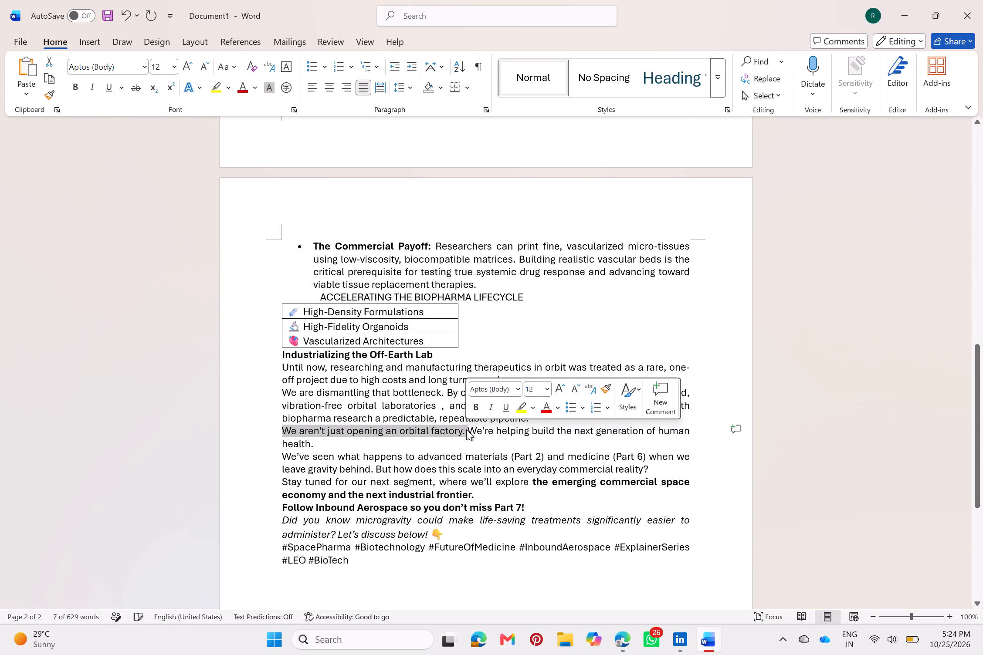
key("BackSpace")
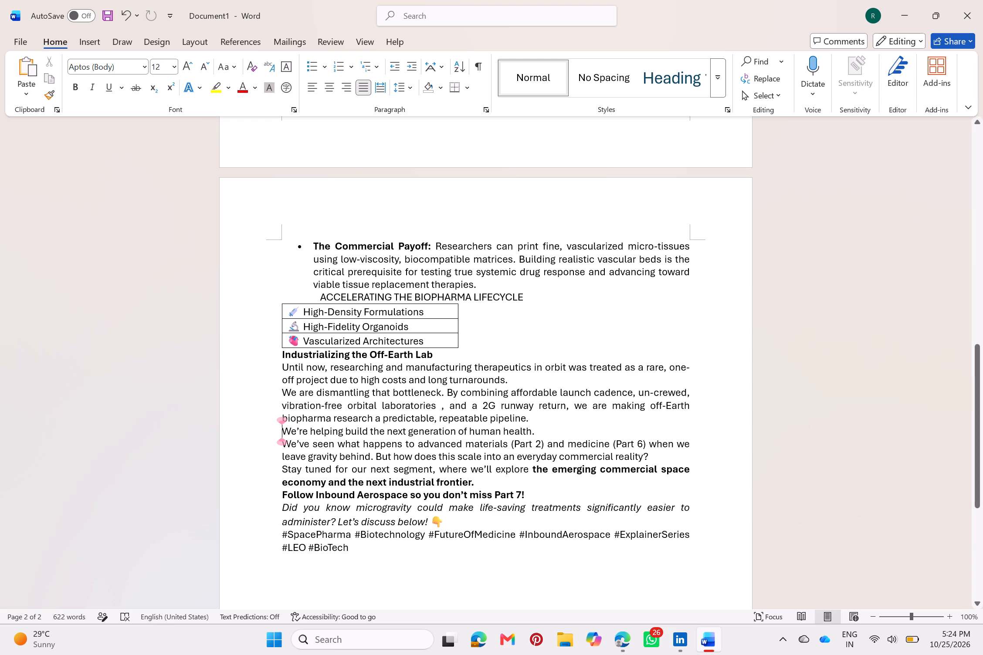
Delete the reference "(Part 2)" after "advanced materials", keeping a single space before "and medicine".
left_click(542, 443)
key("Right")
key("BackSpace")
key("BackSpace")
key("BackSpace")
key("BackSpace")
key("BackSpace")
key("BackSpace")
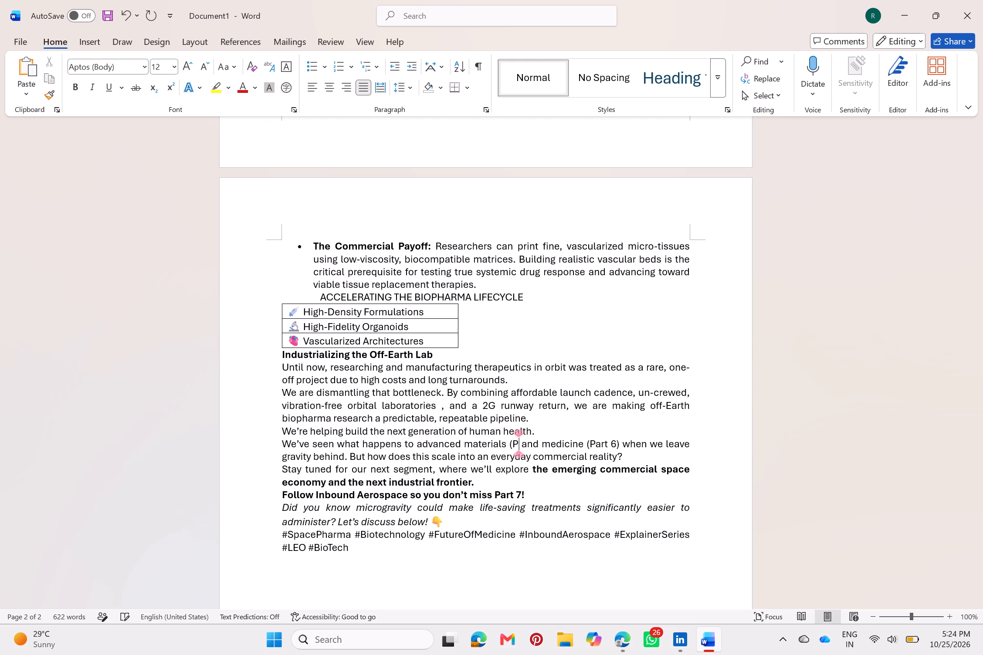
key("BackSpace")
key("BackSpace")
key("BackSpace")
key("Right")
key("BackSpace")
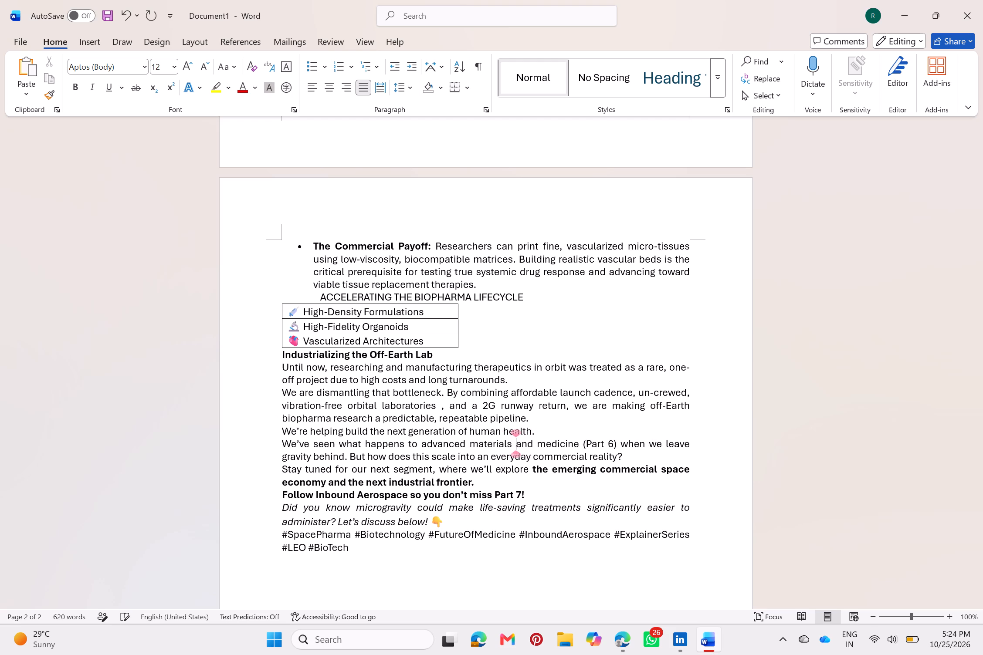
key("space")
Delete the reference "(Part 6)" after "medicine" in the same sentence, keeping a space before "when we leave gravity behind".
key("Right")
key("Right")
key("Right")
key("Right")
key("Right")
key("Right")
key("Right")
key("Right")
key("Right")
key("Right")
key("Right")
key("Right")
key("Right")
key("Right")
key("Right")
key("Right")
key("Right")
key("Right")
key("Right")
key("Right")
key("Right")
key("Right")
key("BackSpace")
key("BackSpace")
key("BackSpace")
key("BackSpace")
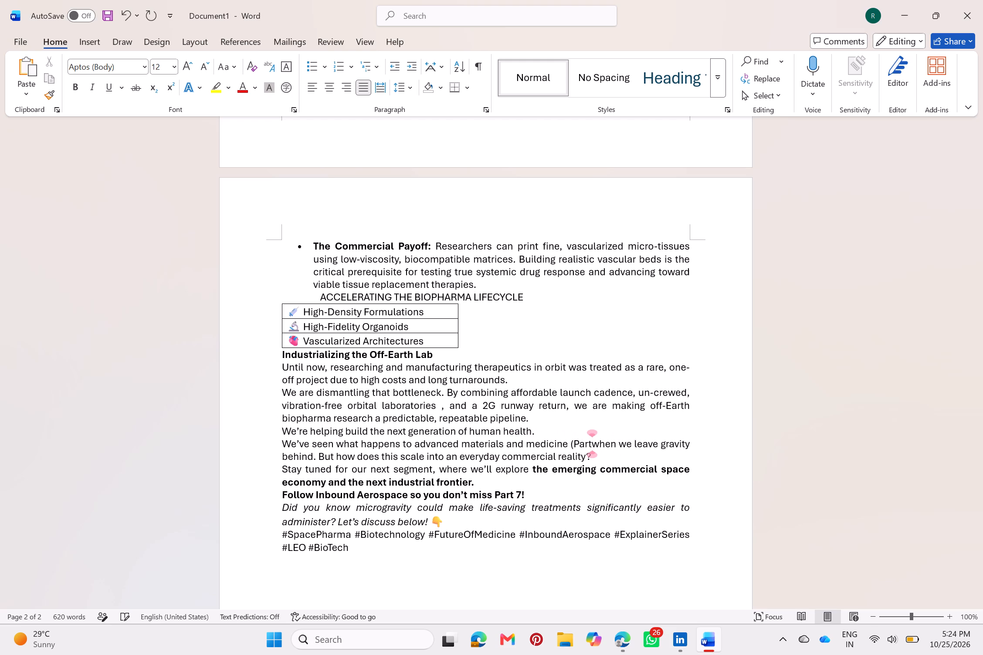
key("BackSpace")
key("BackSpace")
key("BackSpace")
key("BackSpace")
key("BackSpace")
key("BackSpace")
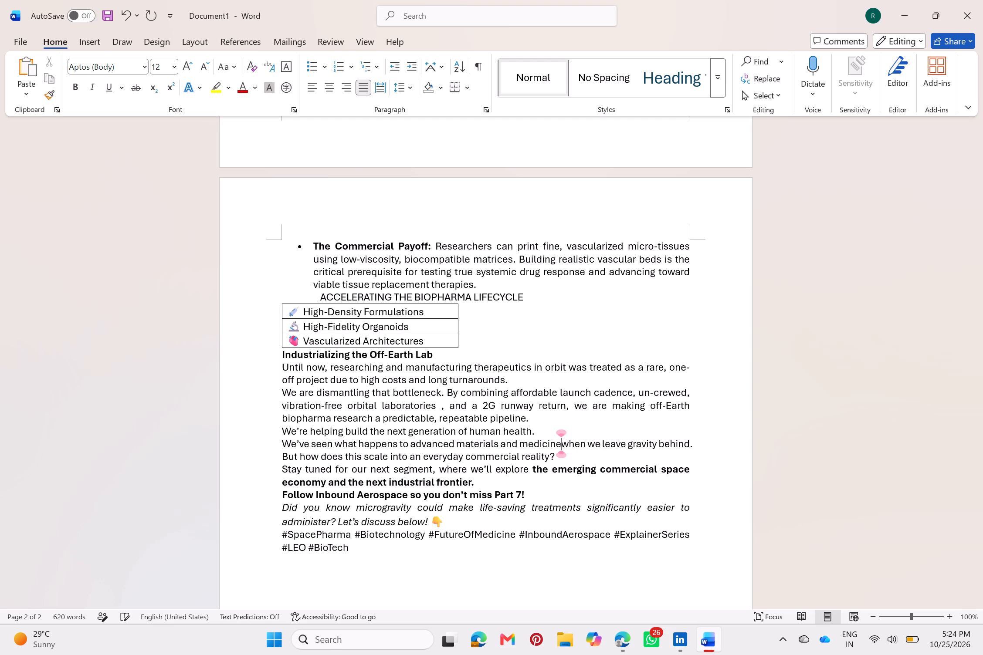
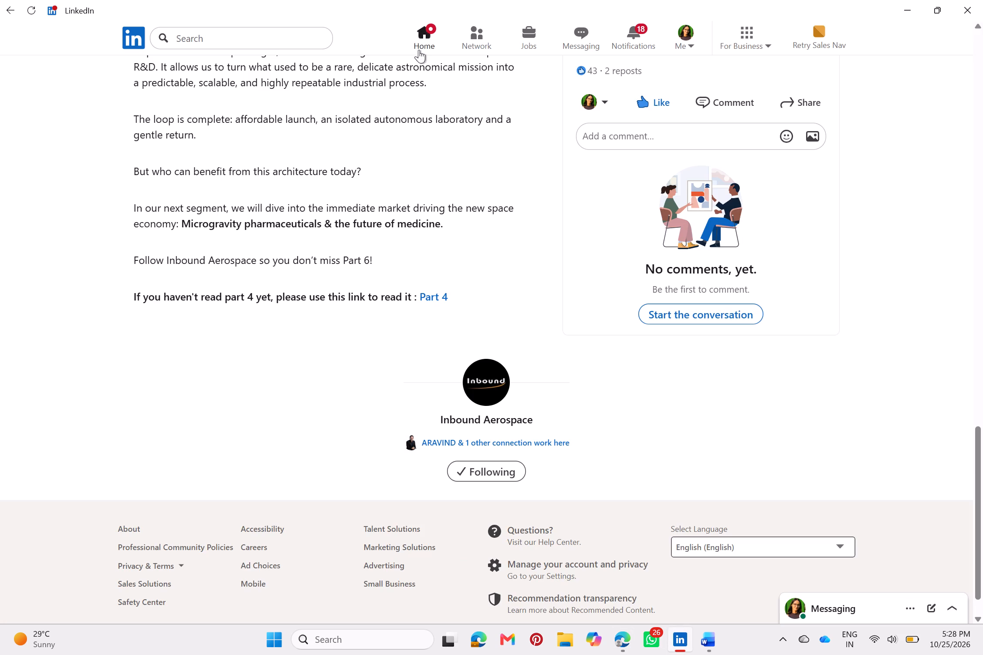
left_click(710, 634)
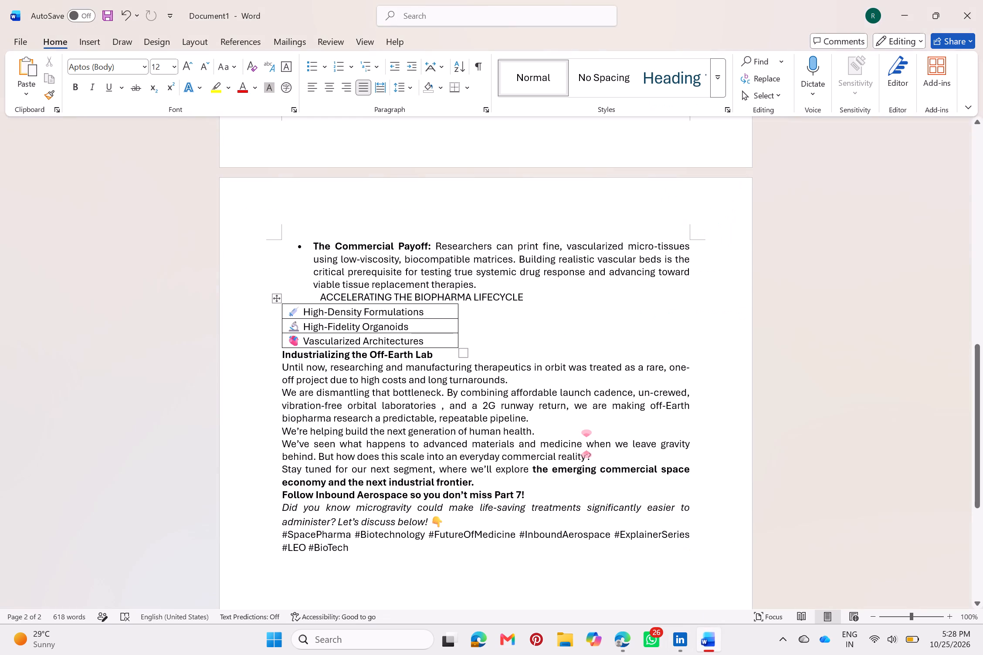
scroll(335, 422, "down", 1)
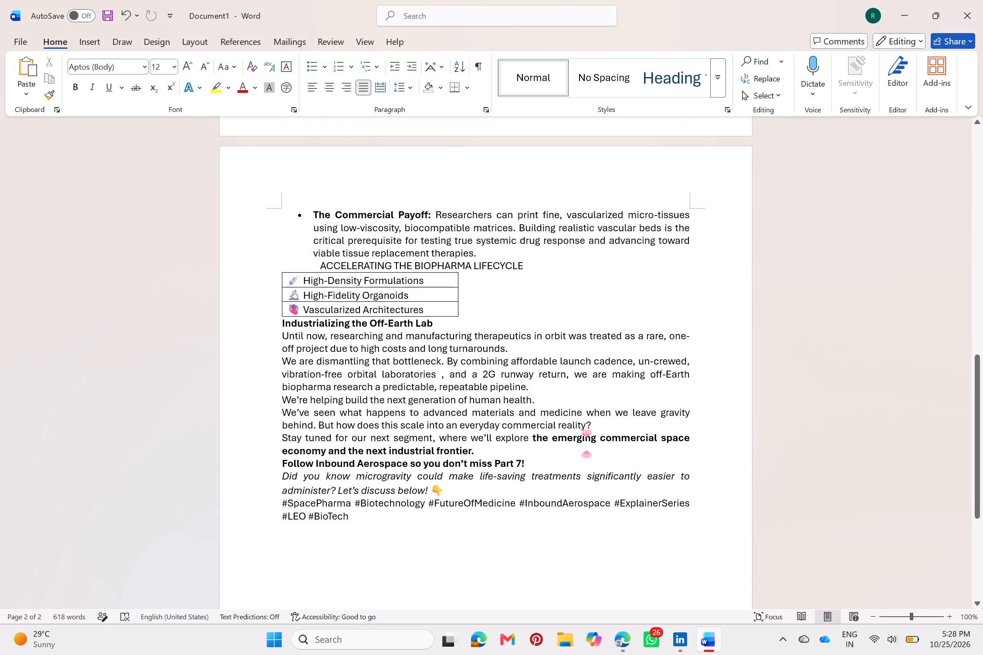
left_click_drag(284, 435, 285, 435)
left_click_drag(285, 435, 484, 455)
key("ctrl+v")
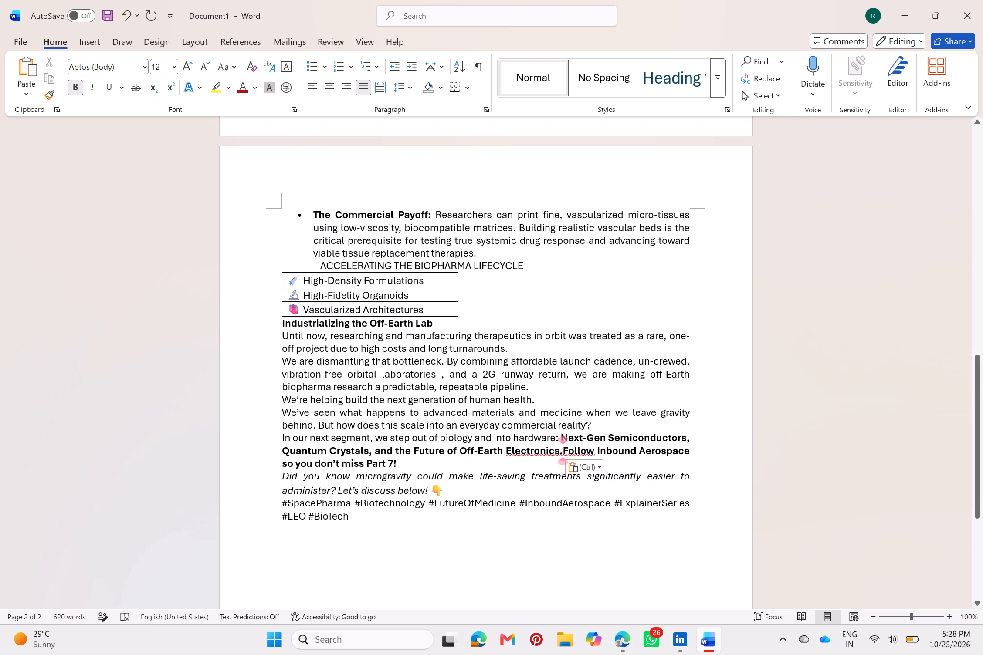
key("space")
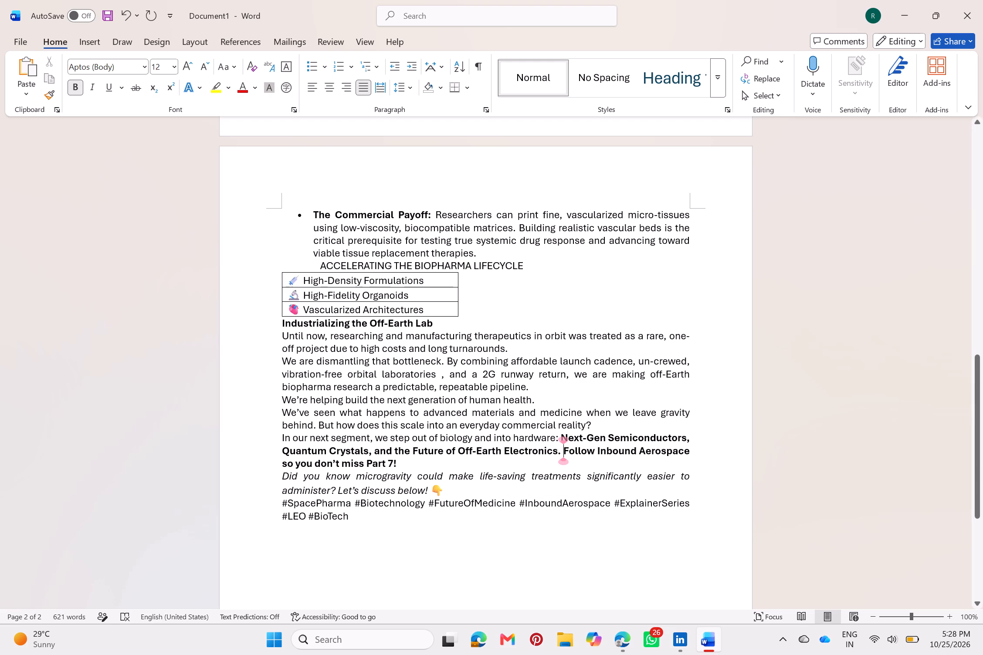
Remove the bold formatting from "Follow Inbound Aerospace so you don't miss Part 7!" after the new teaser.
left_click(562, 452)
left_click(427, 469)
left_click_drag(426, 467, 564, 452)
left_click(574, 429)
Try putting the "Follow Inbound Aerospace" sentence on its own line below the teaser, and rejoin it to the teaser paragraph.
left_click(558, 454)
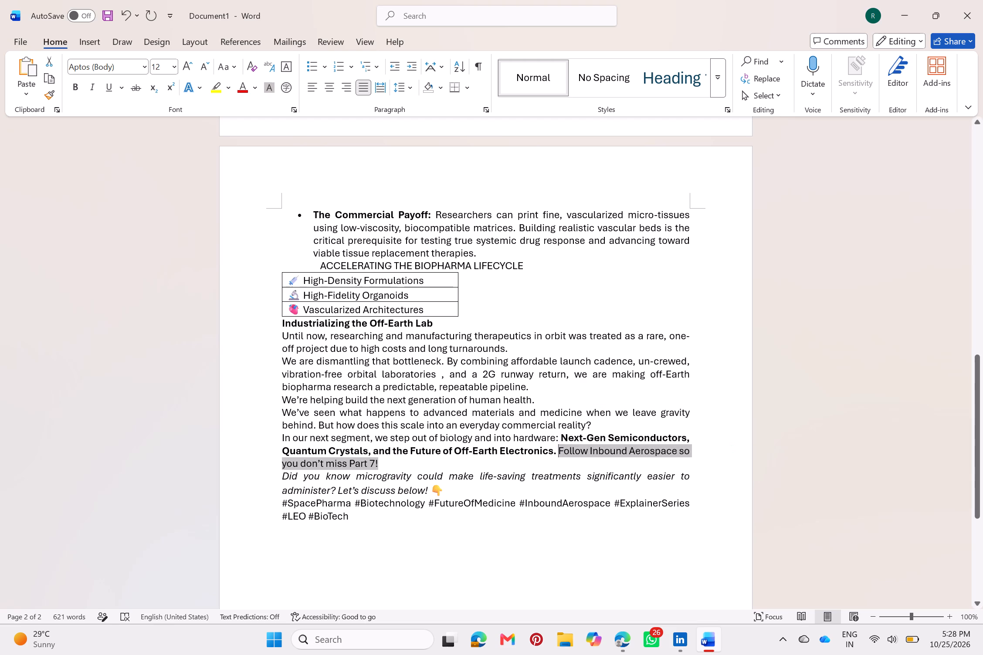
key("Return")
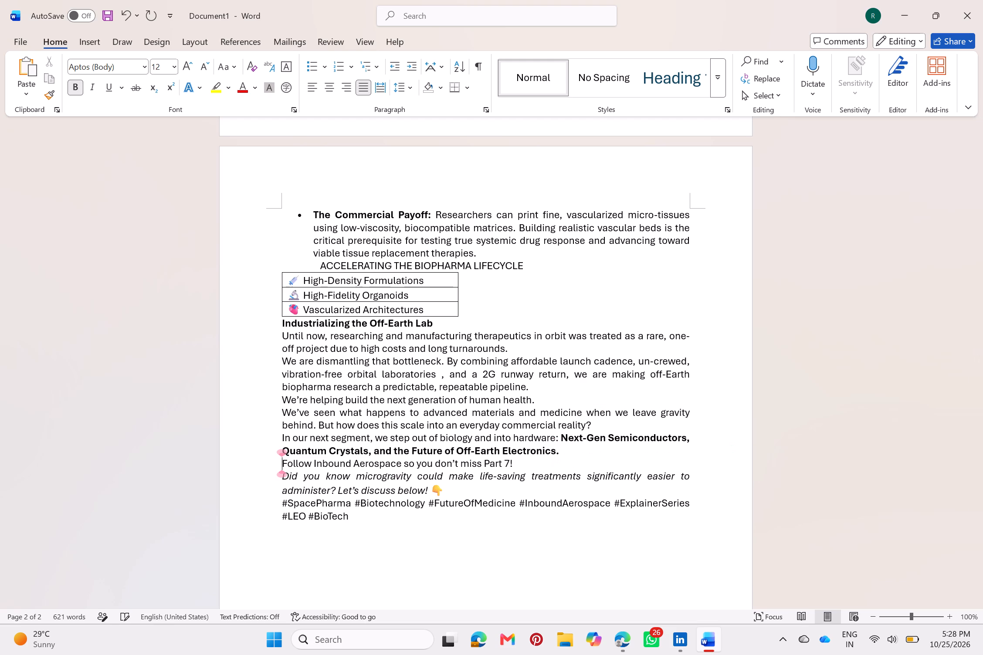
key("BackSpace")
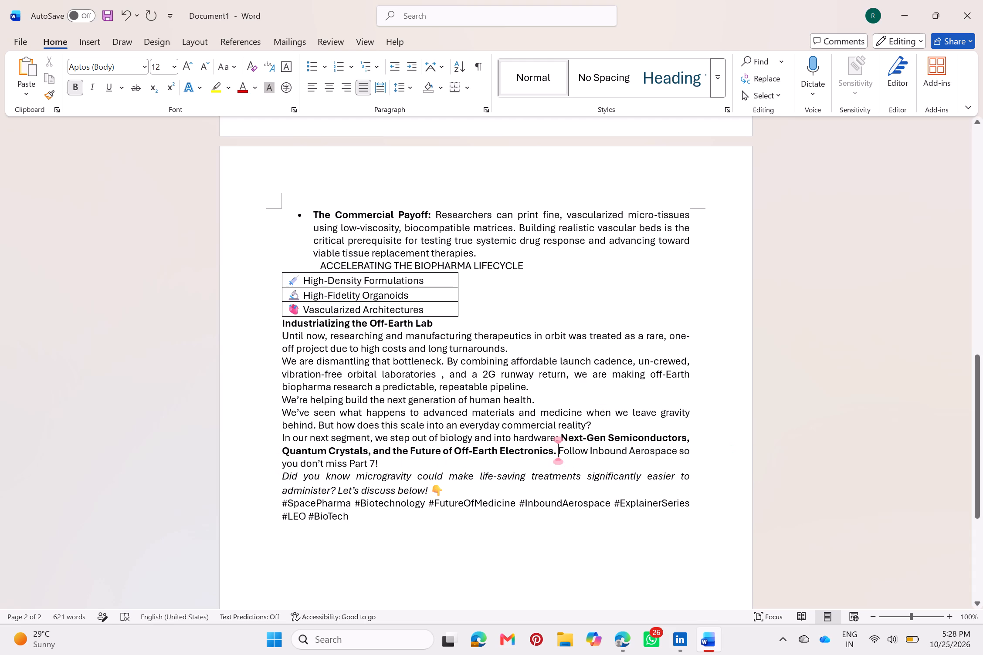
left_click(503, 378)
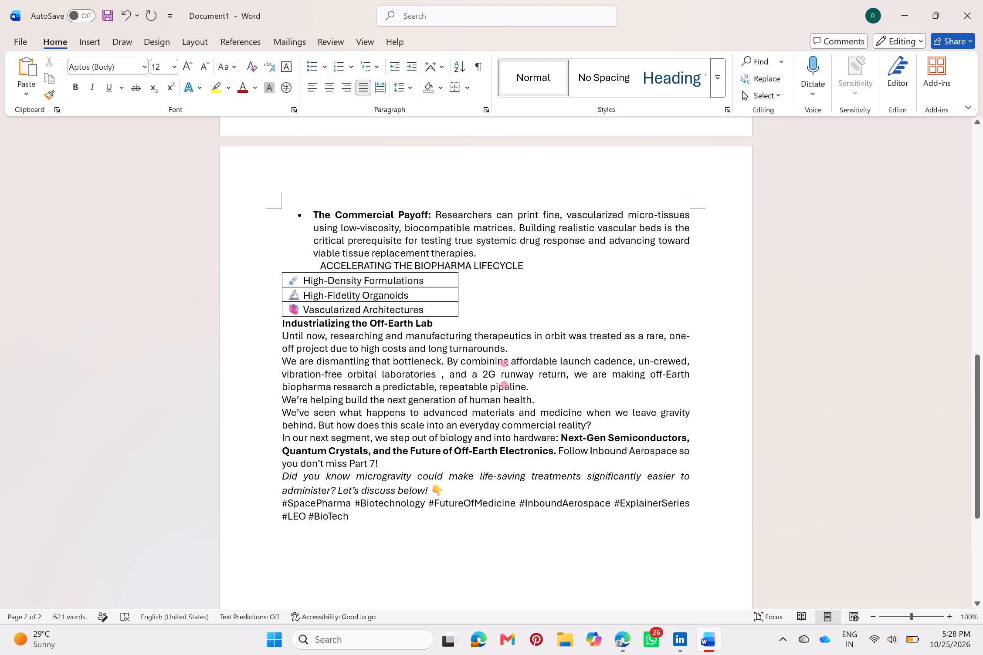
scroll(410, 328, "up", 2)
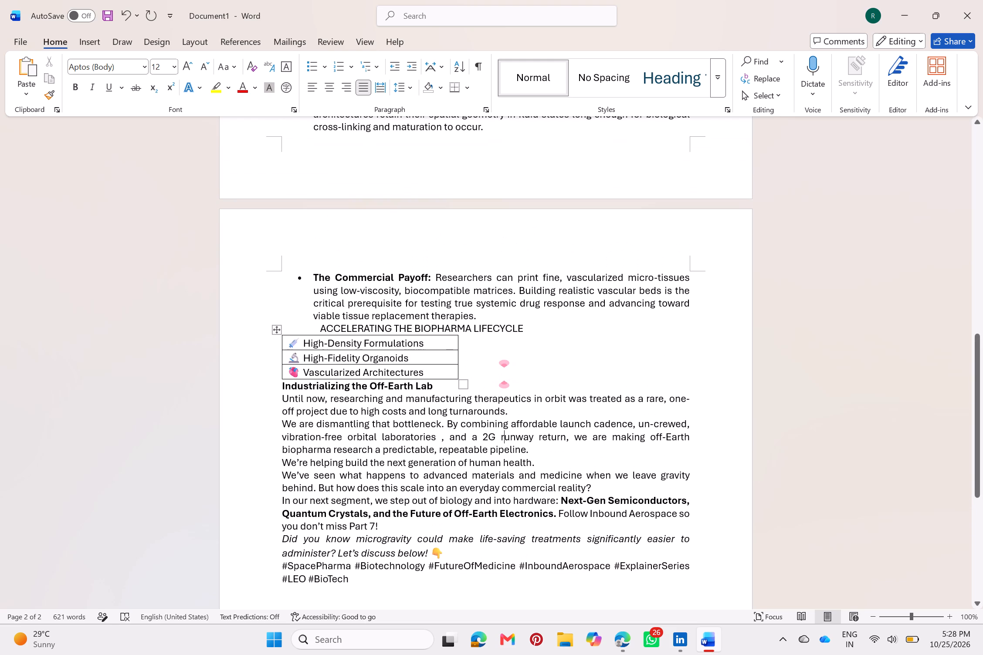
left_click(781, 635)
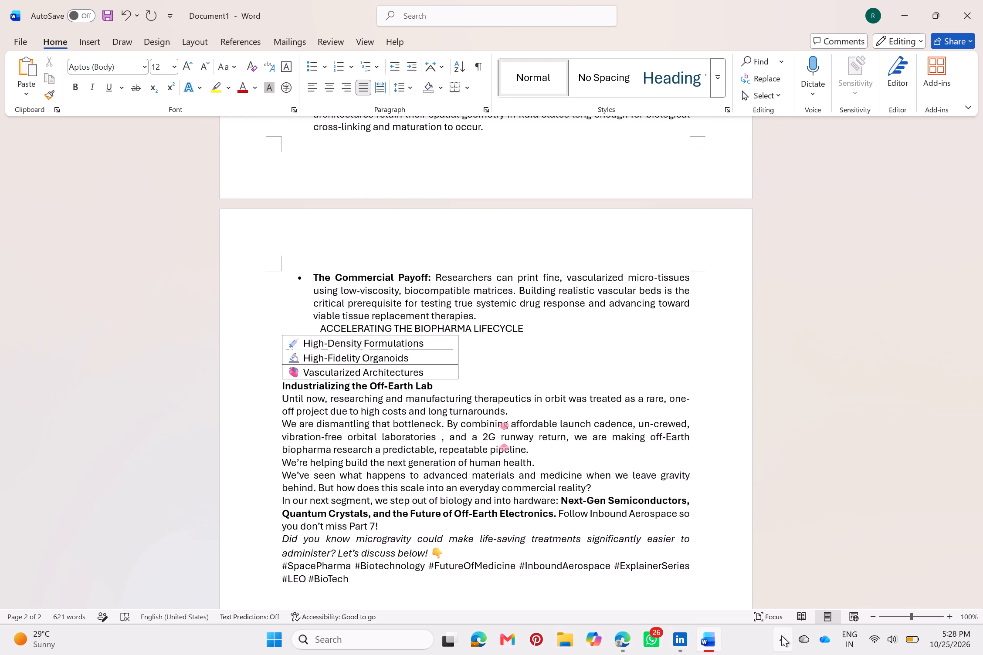
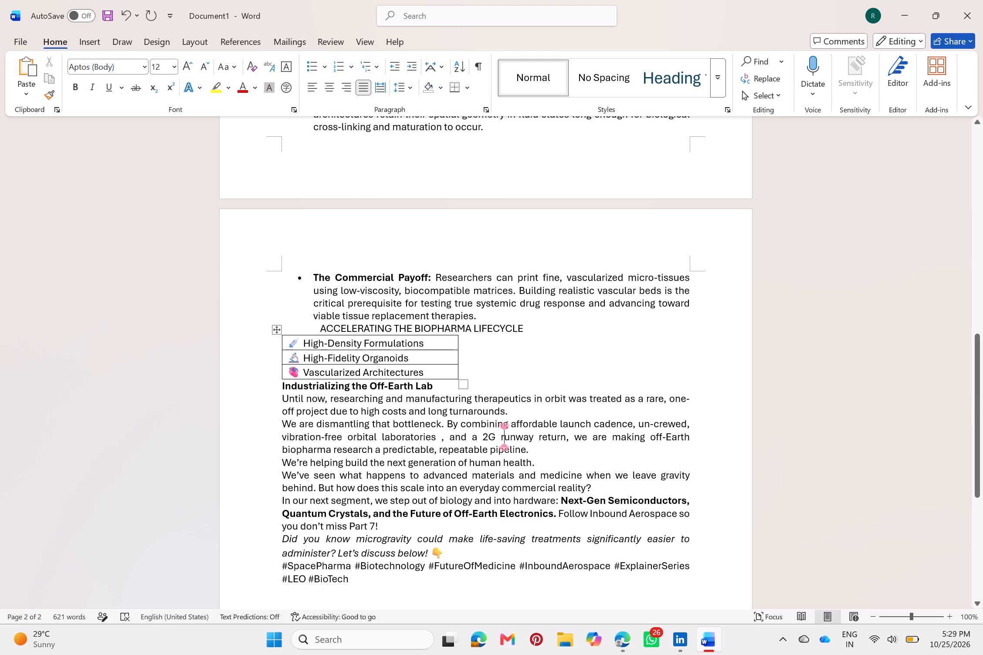
Delete the three-row table under "ACCELERATING THE BIOPHARMA LIFECYCLE" and insert a blank line above the "Industrializing the Off-Earth Lab" heading.
left_click(464, 383)
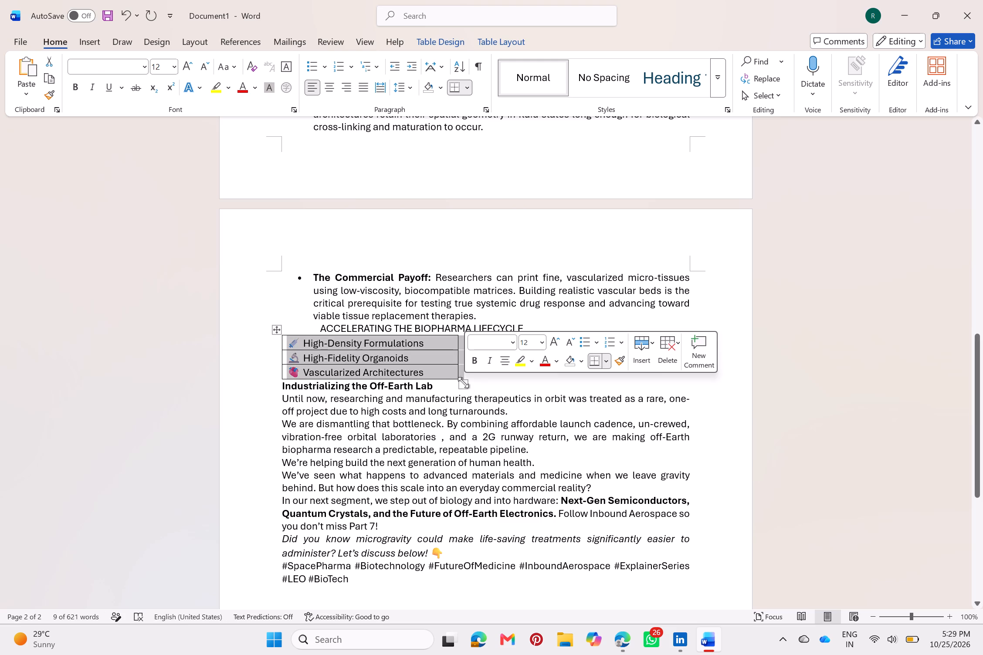
left_click(463, 378)
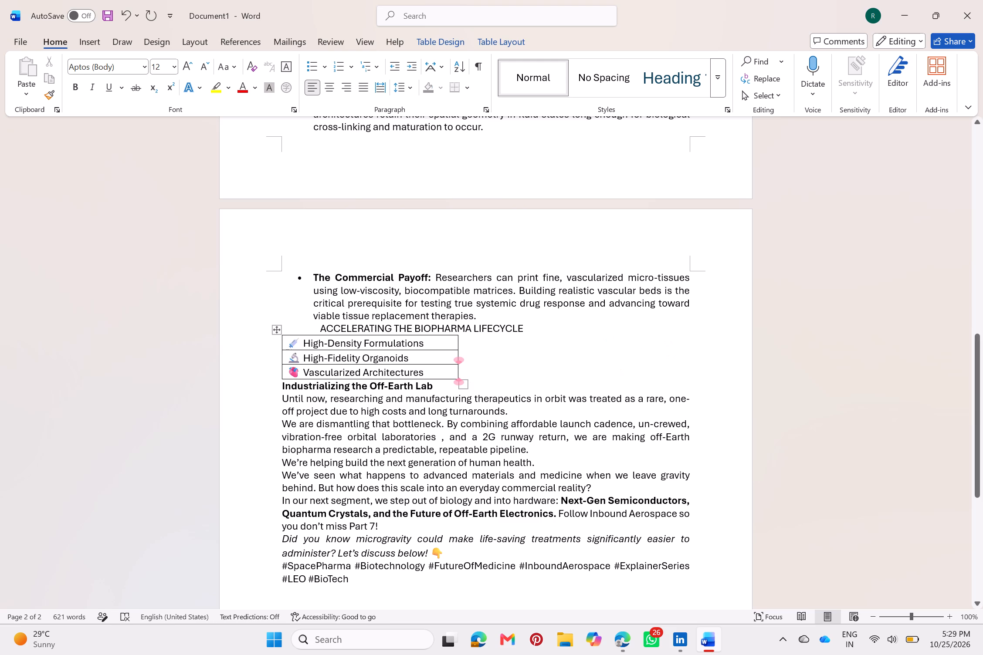
left_click(459, 379)
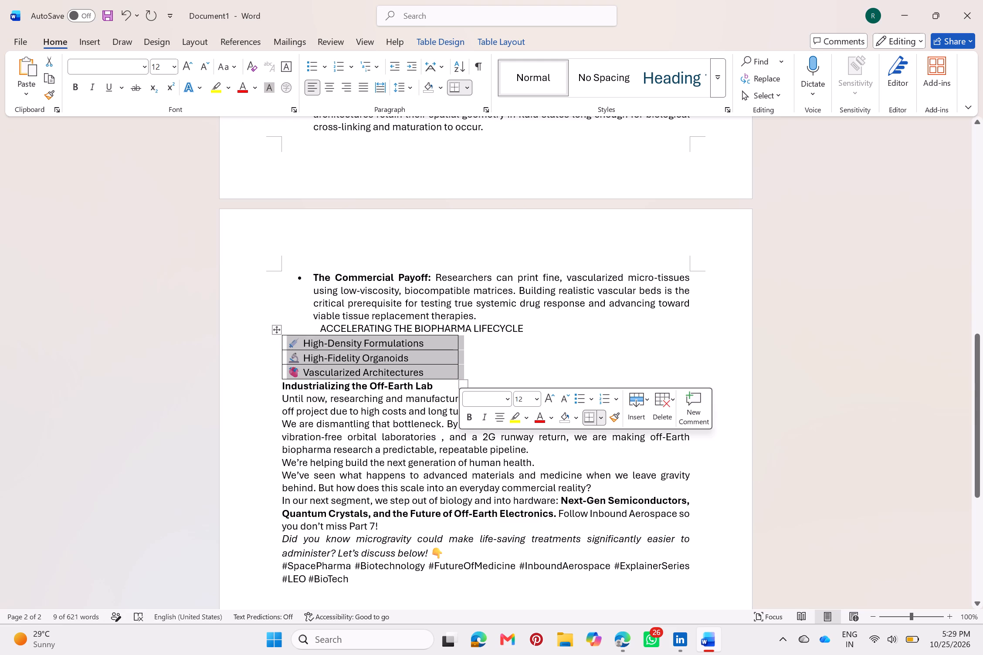
left_click(459, 379)
right_click(459, 379)
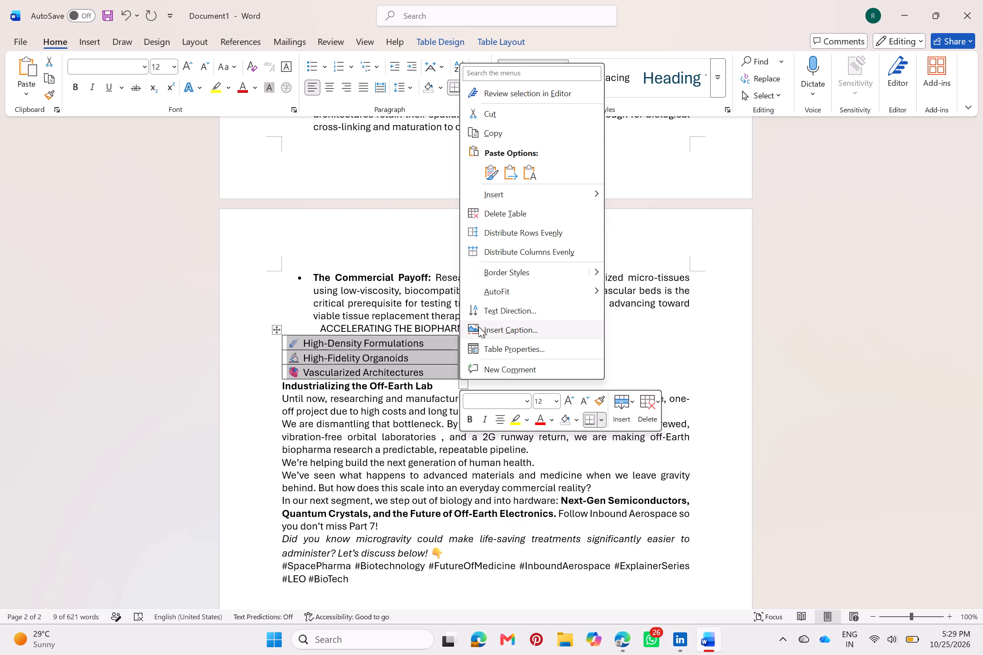
left_click(377, 348)
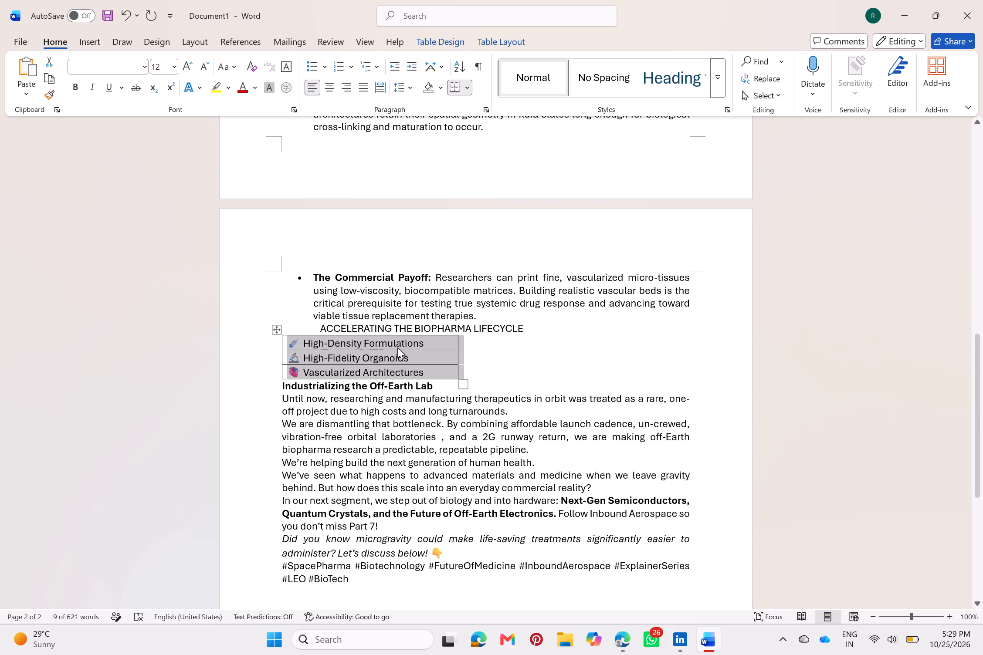
key("BackSpace")
key("Return")
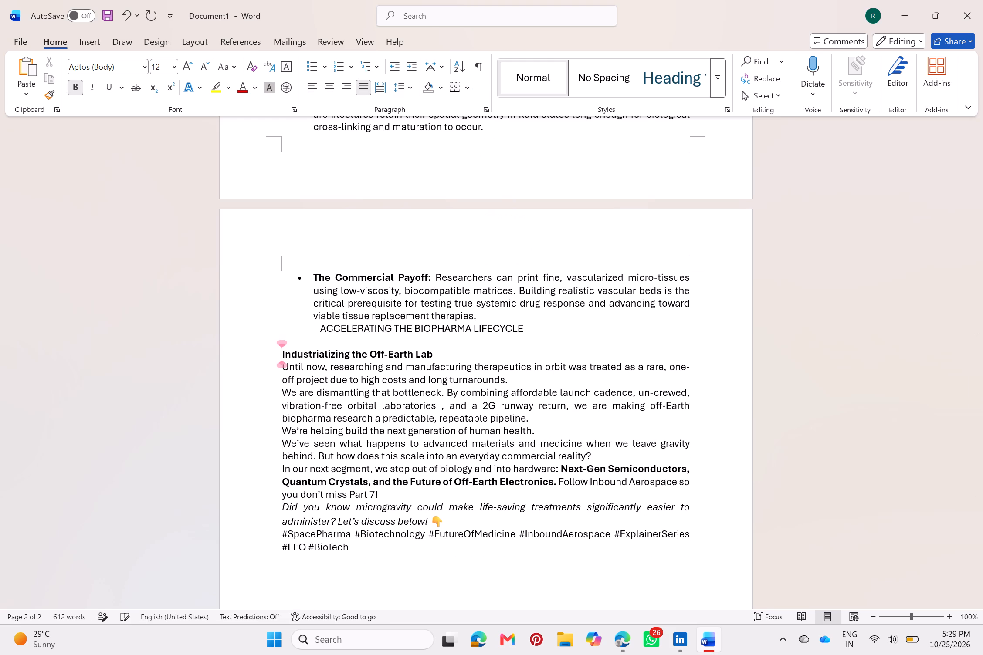
Switch to the Edge browser and search the web for "bottleneck synonym" in the empty tab, looking over the suggested words and results.
scroll(298, 305, "up", 8)
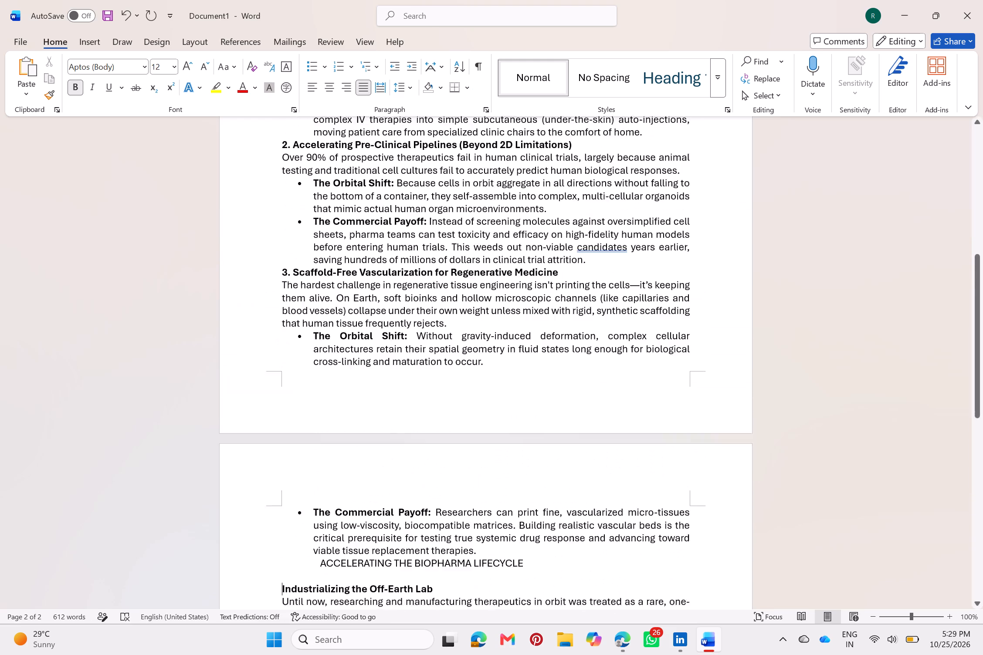
scroll(301, 306, "up", 6)
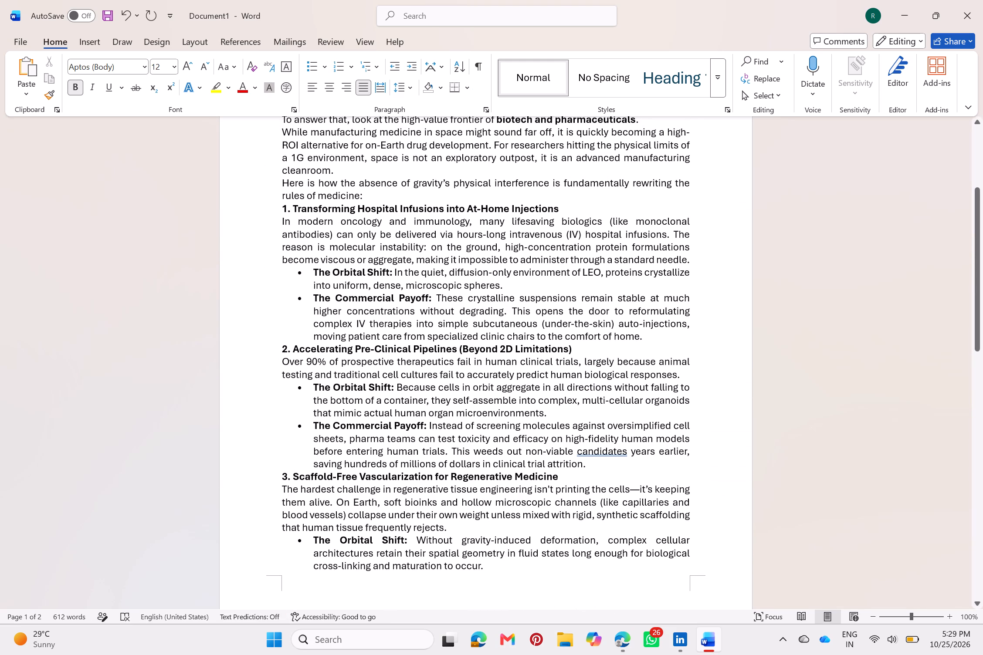
left_click(630, 649)
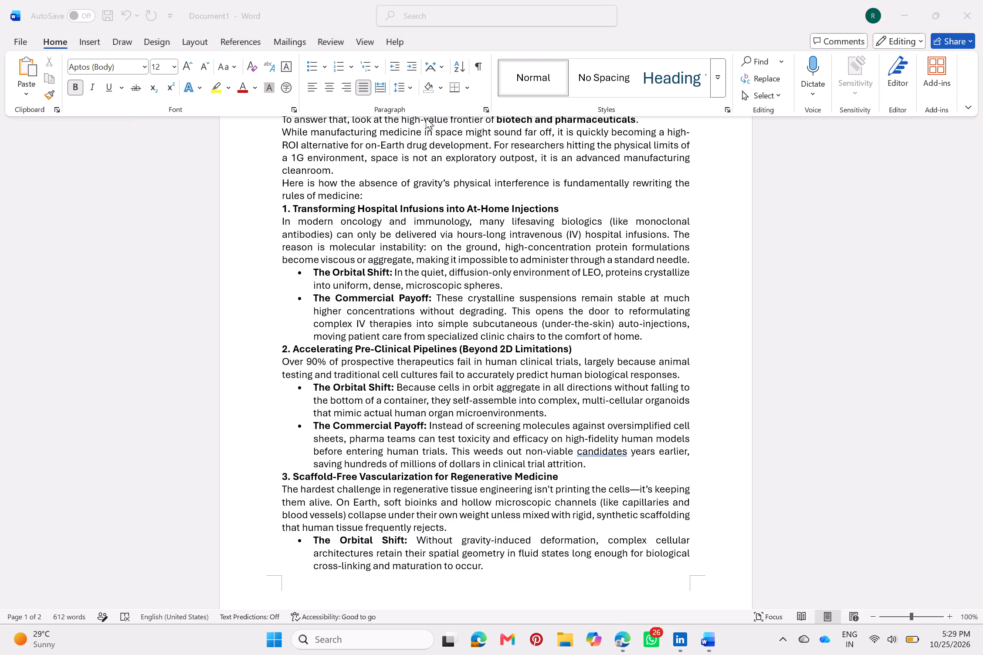
left_click(622, 641)
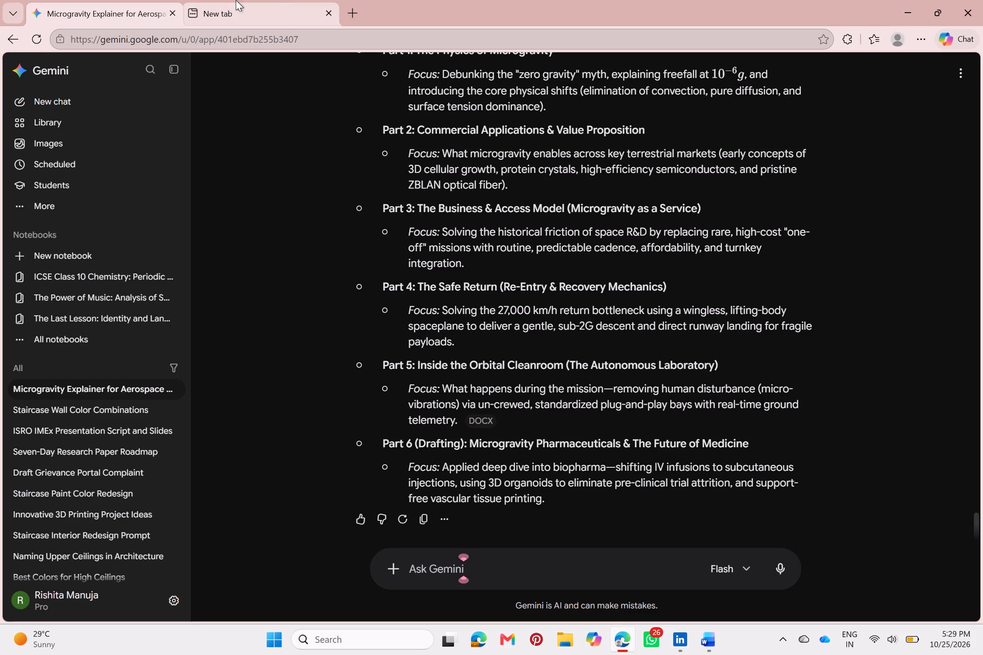
left_click(231, 0)
left_click(275, 38)
type("bottlem")
key("BackSpace")
type("neck synonym")
key("Return")
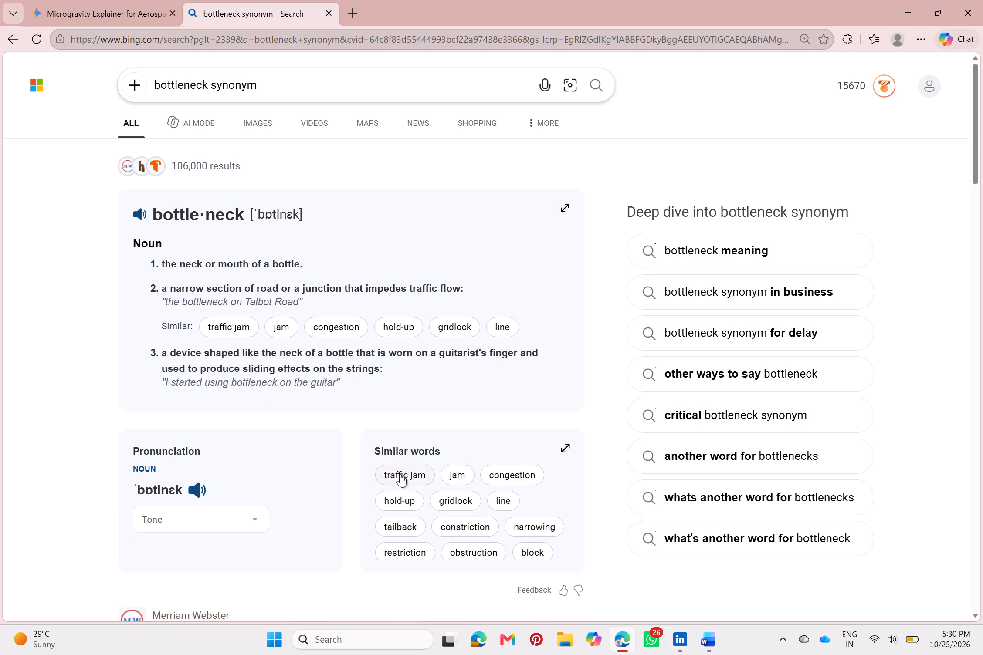
scroll(408, 476, "down", 1)
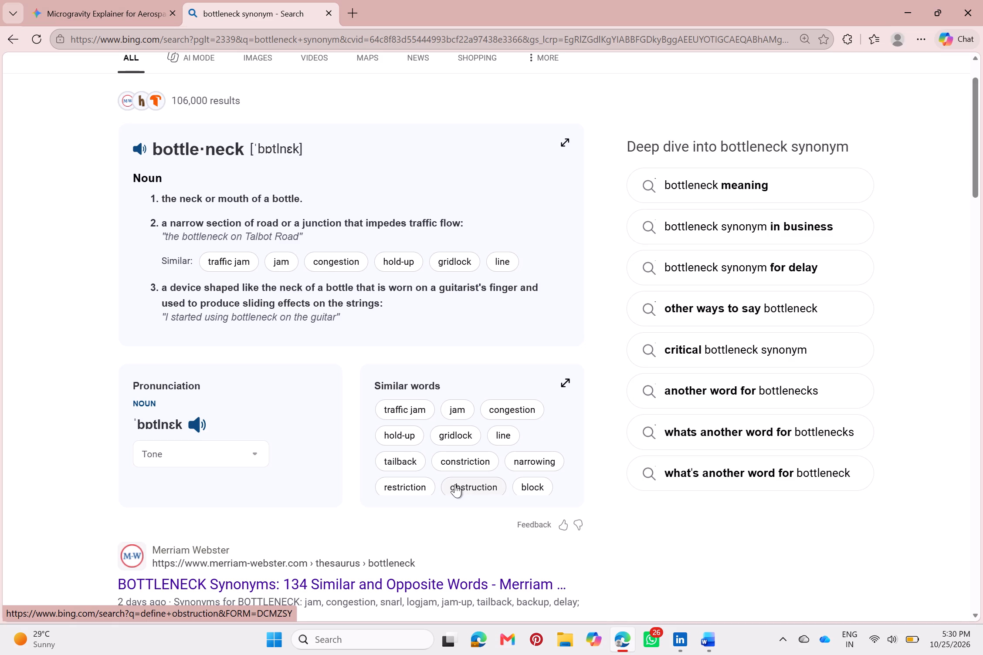
scroll(455, 484, "down", 7)
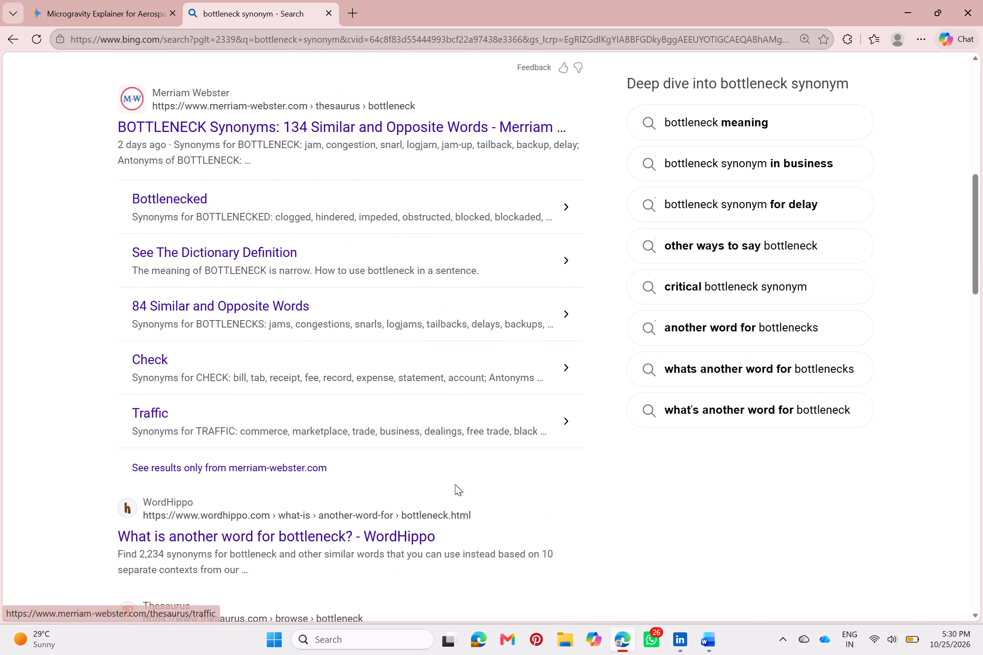
scroll(455, 484, "down", 3)
scroll(461, 473, "up", 12)
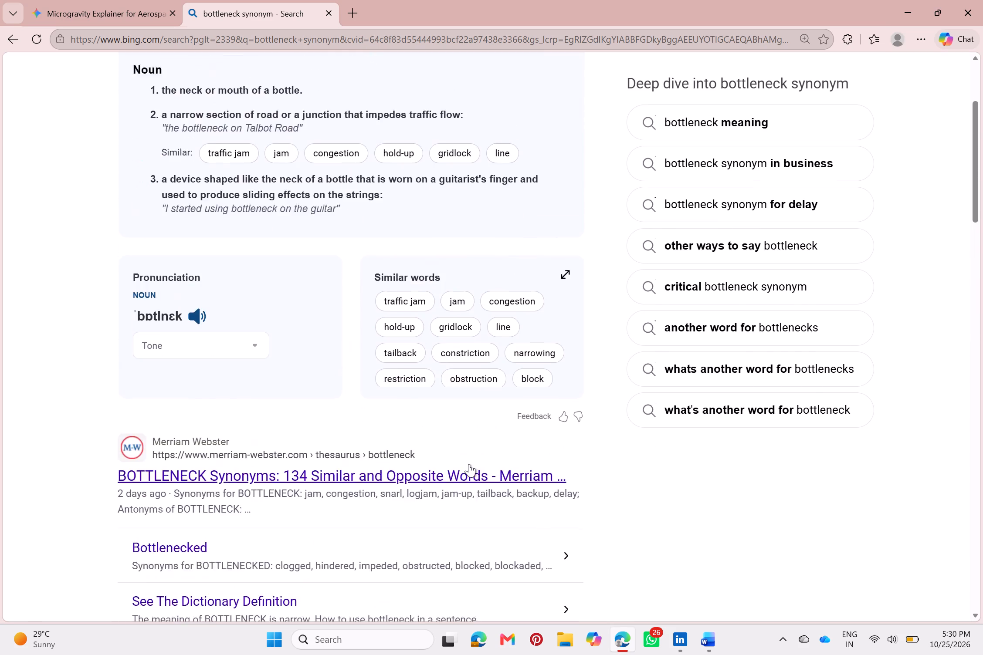
scroll(469, 464, "up", 3)
Search for "another word for bottlenecks", refine it to "another word for bottleneck in business", and examine the similar words.
left_click(684, 448)
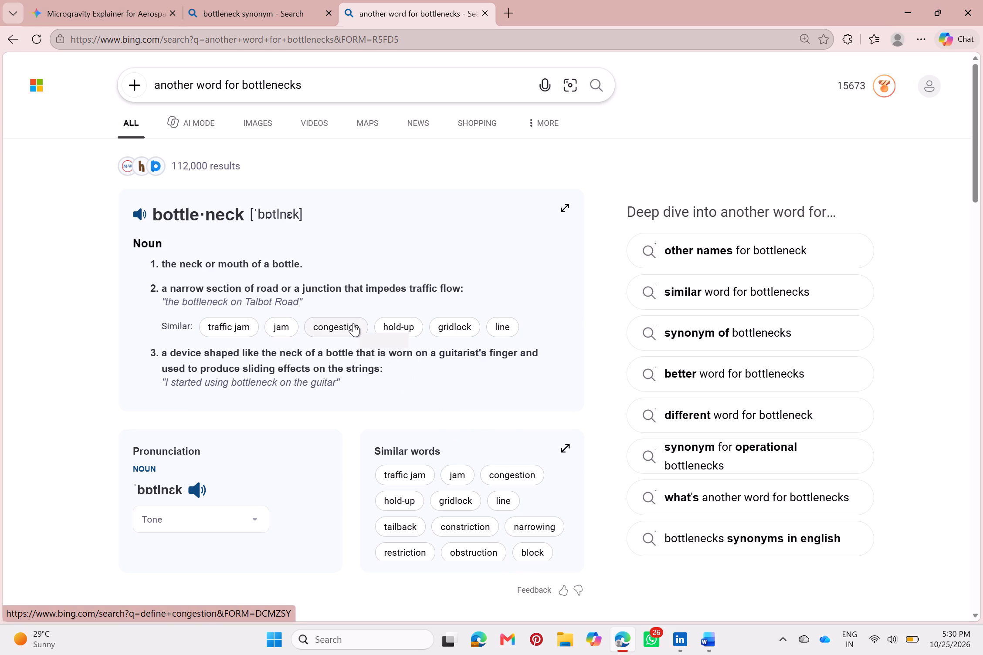
left_click(322, 91)
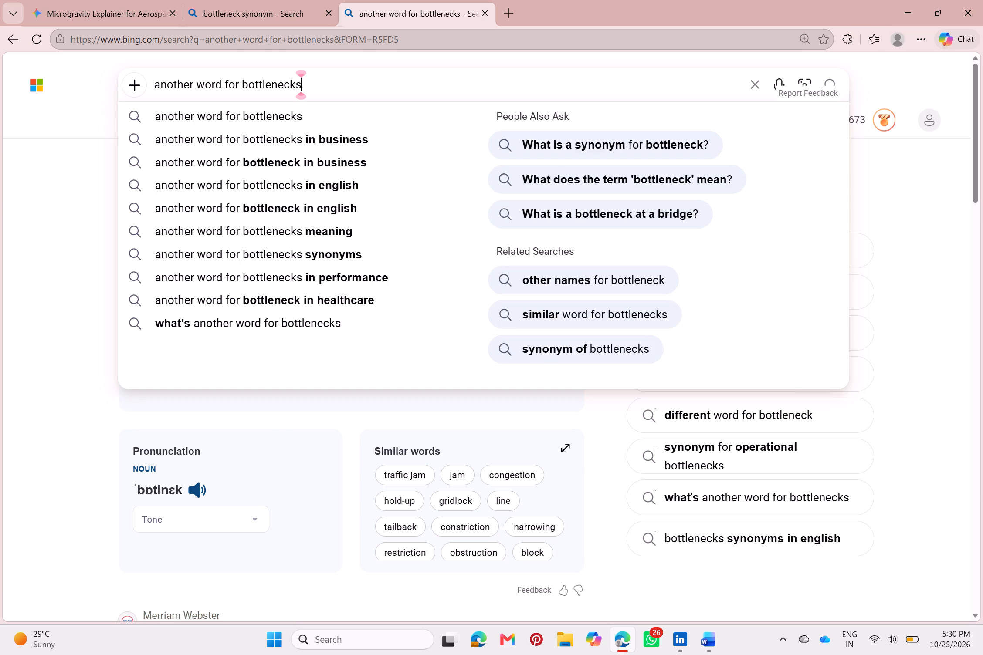
key("Down")
key("Down")
key("Down")
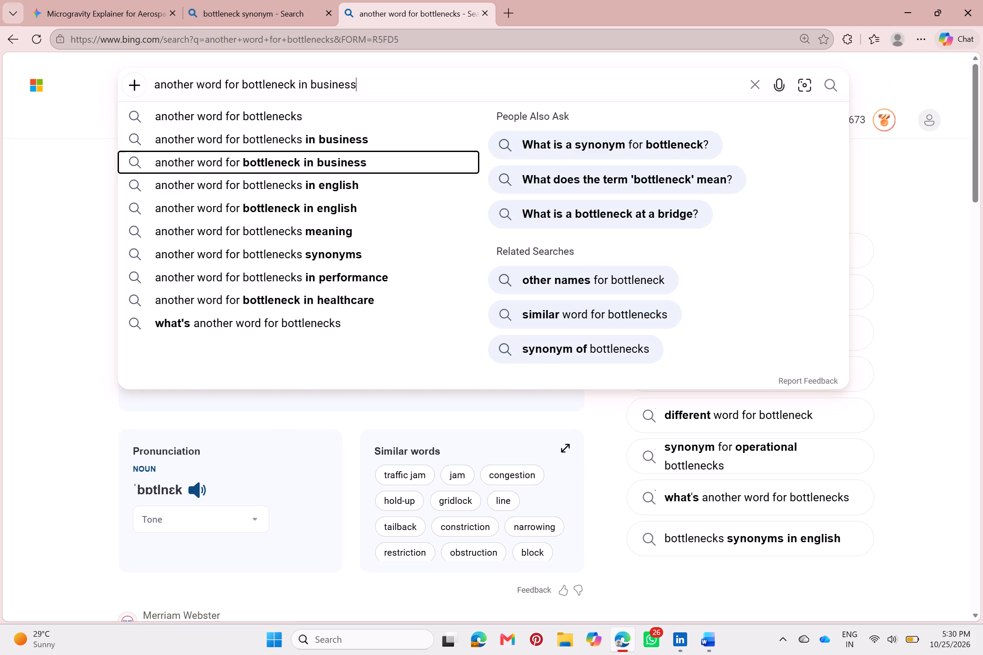
key("Return")
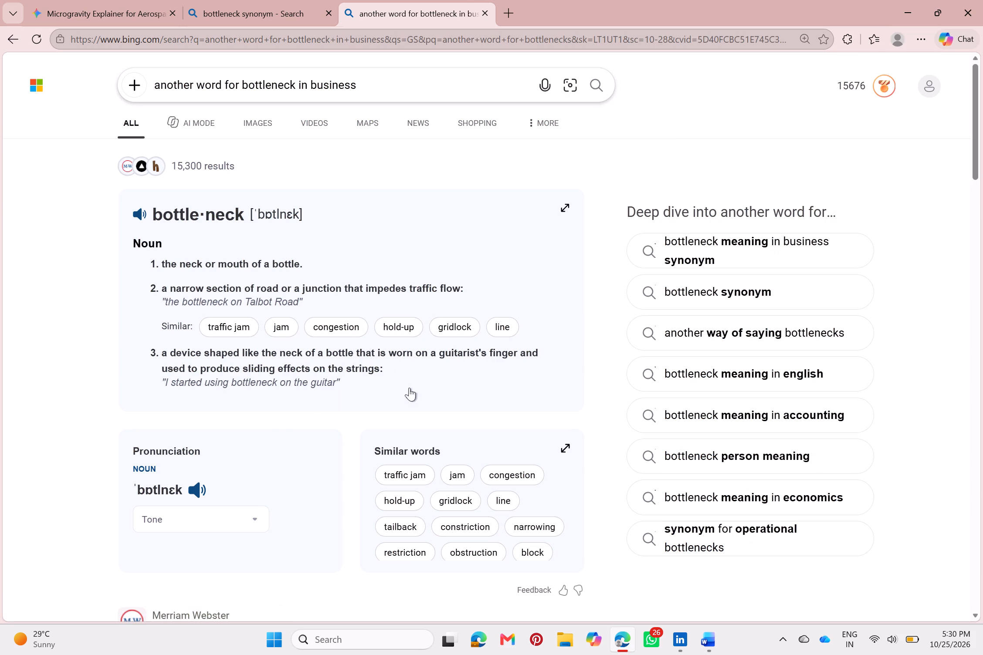
scroll(495, 544, "down", 6)
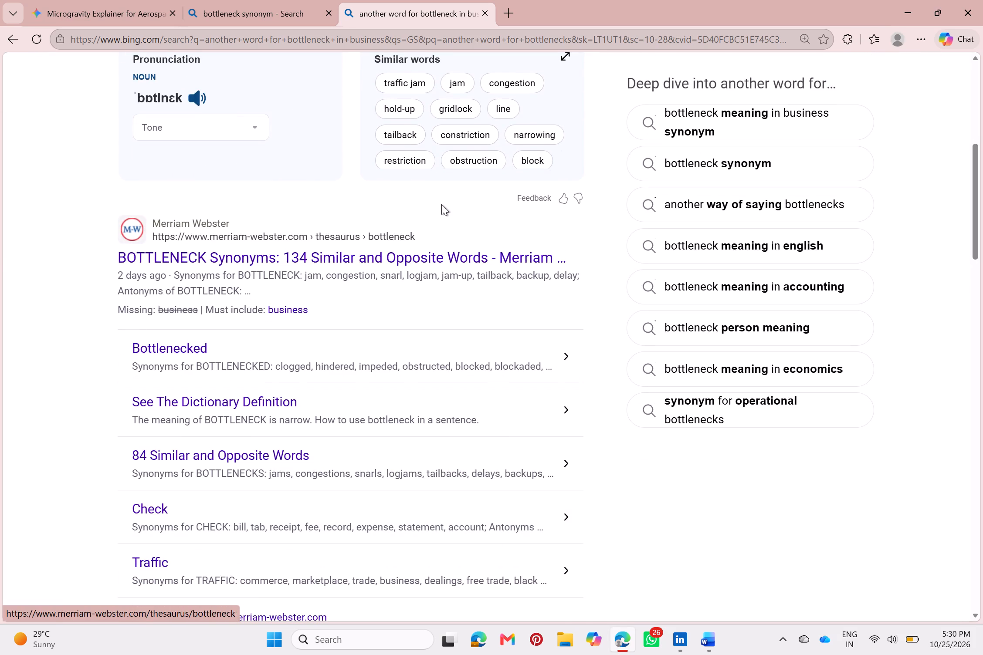
scroll(441, 204, "up", 4)
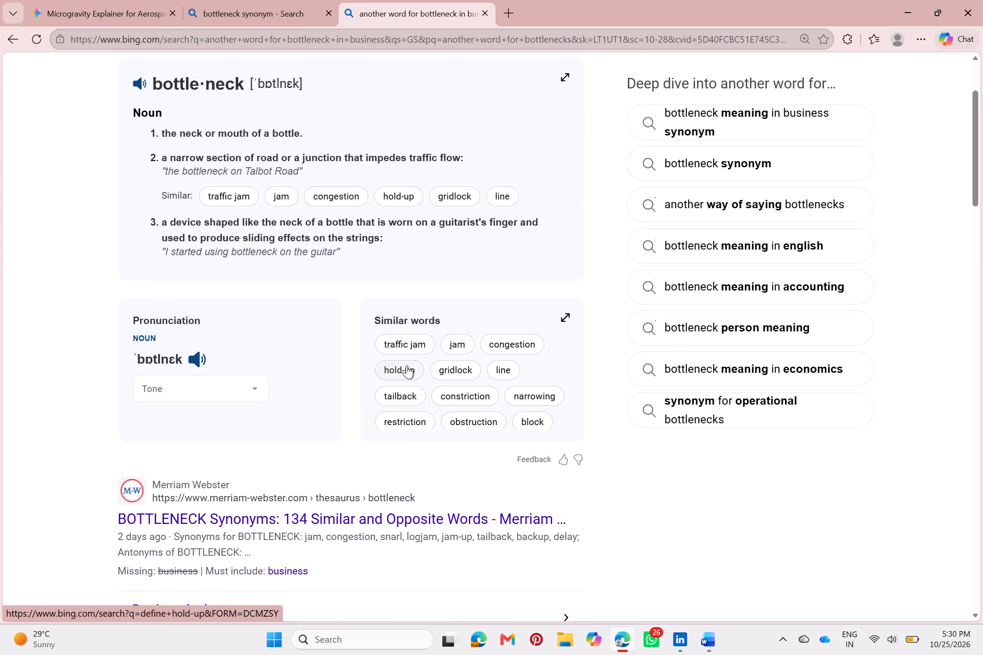
Look up the definition of the similar word "hold-up".
right_click(405, 369)
left_click(393, 374)
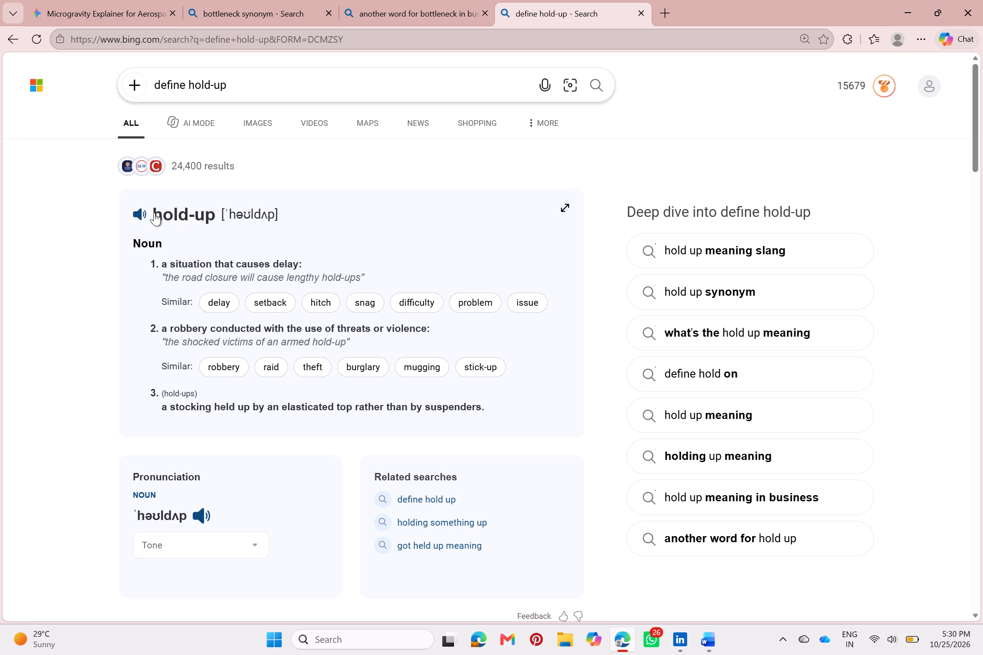
left_click_drag(154, 213, 217, 213)
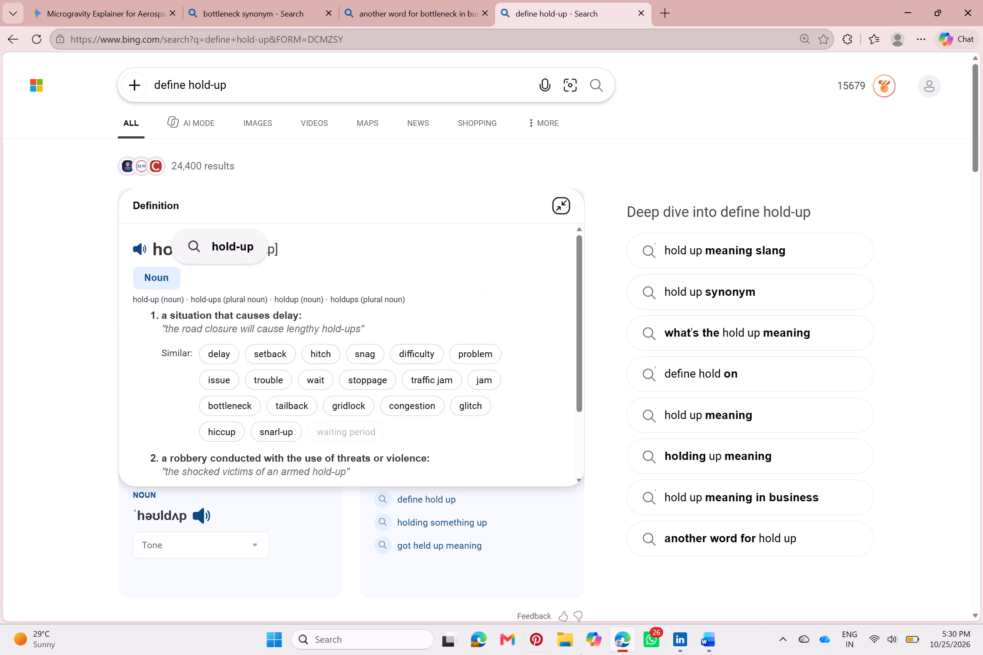
Switch to the Word document and remove the stray space before the comma after "vibration-free orbital laboratories".
left_click(712, 638)
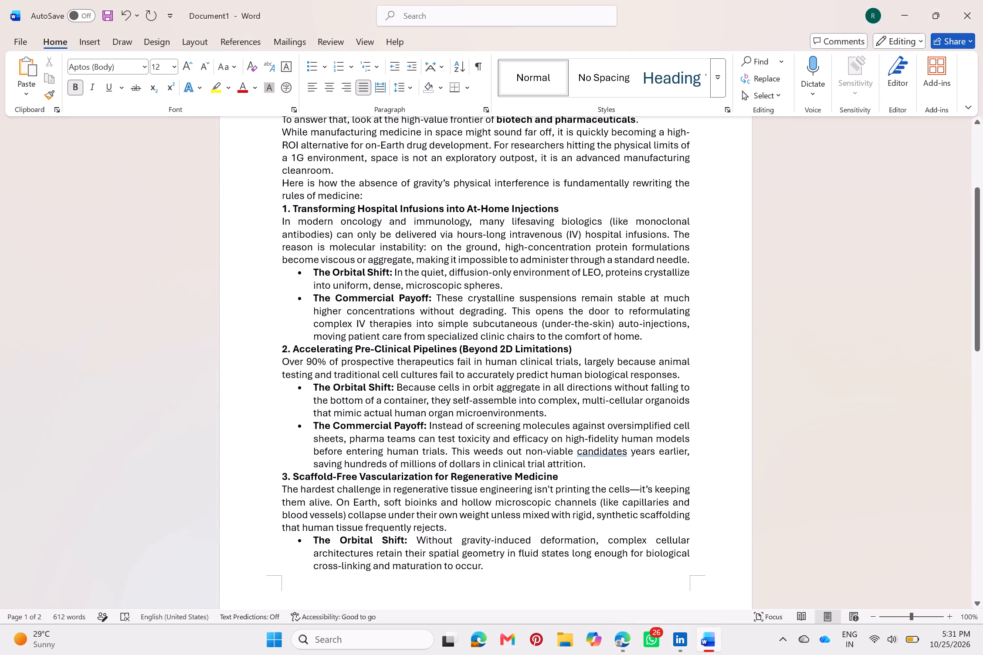
scroll(457, 300, "up", 2)
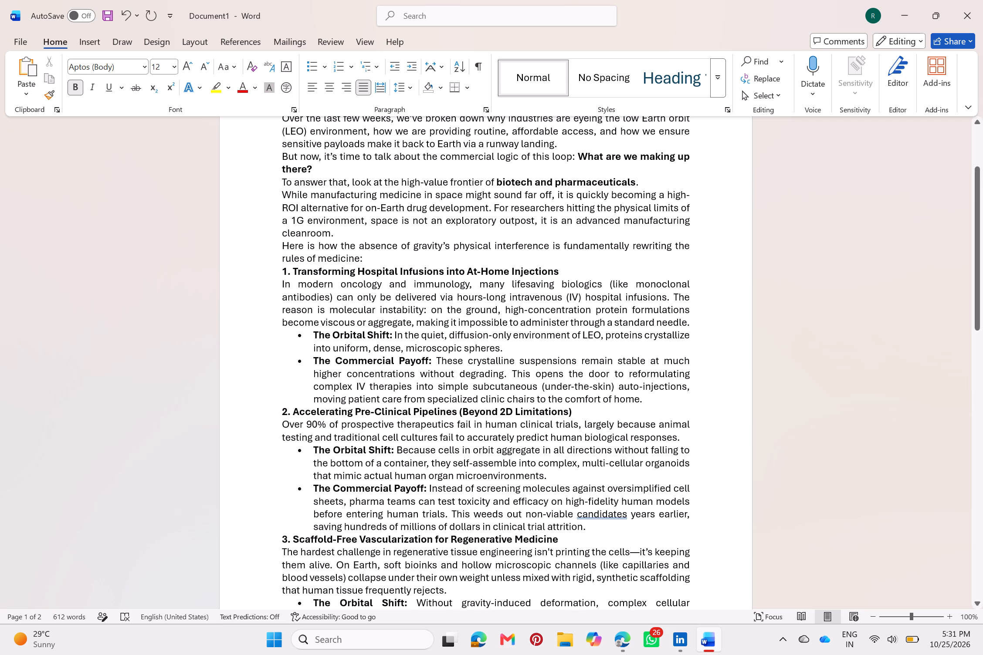
scroll(446, 249, "up", 2)
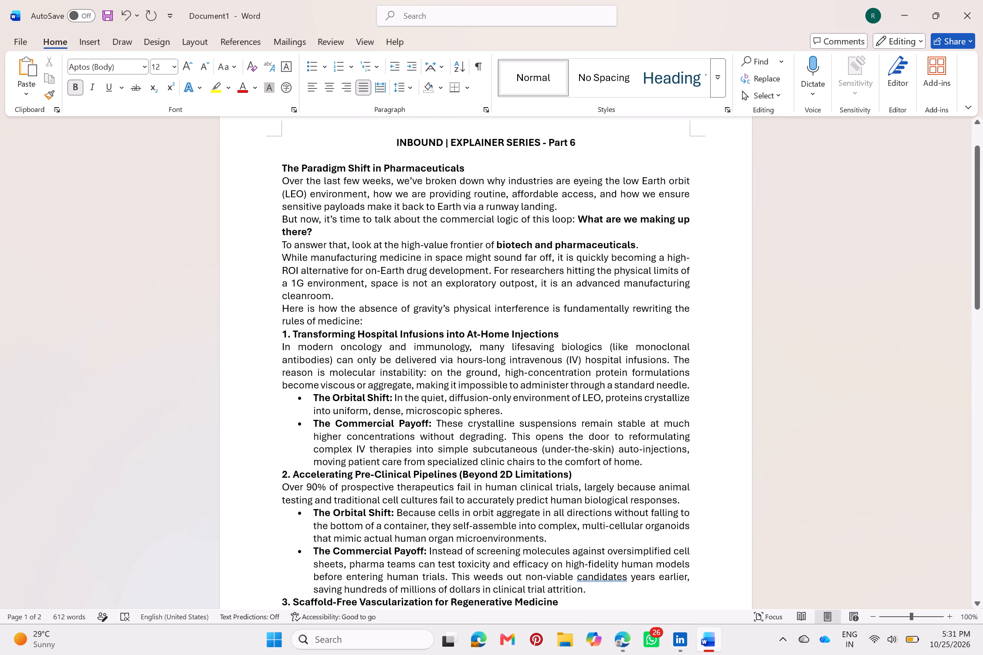
scroll(422, 324, "down", 19)
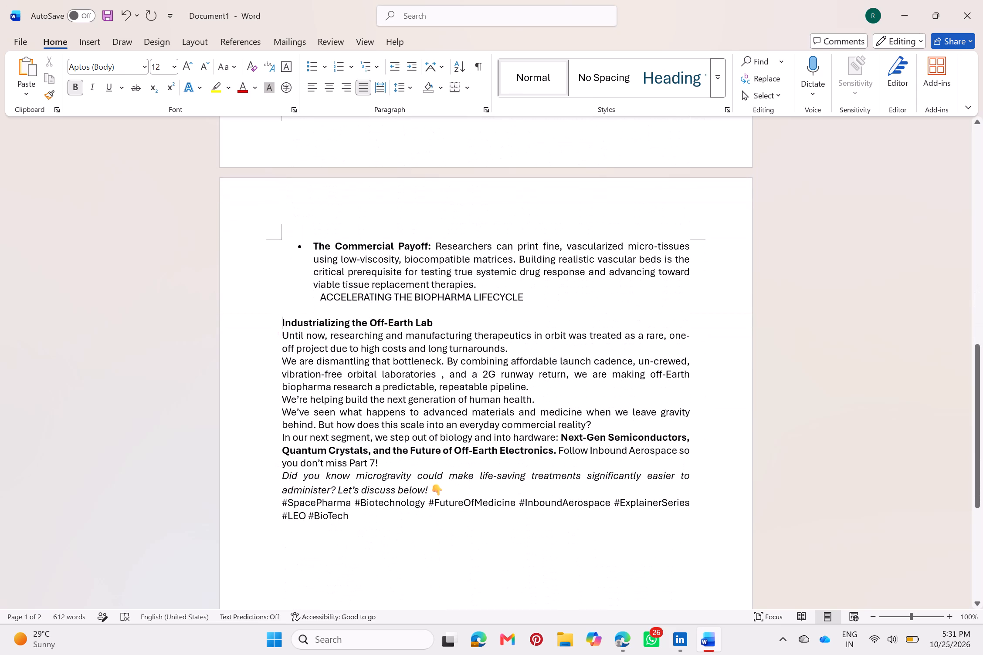
left_click(440, 375)
key("BackSpace")
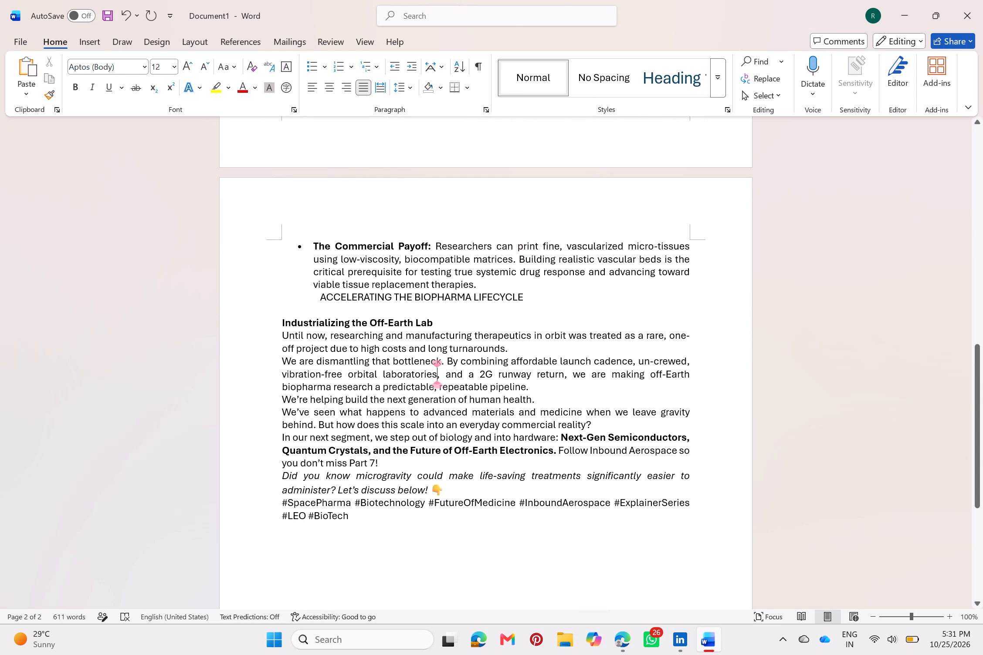
Replace the word "bottleneck" with "hold up" in the sentence starting "We are dismantling that".
left_click_drag(391, 360, 440, 359)
key("ctrl+v")
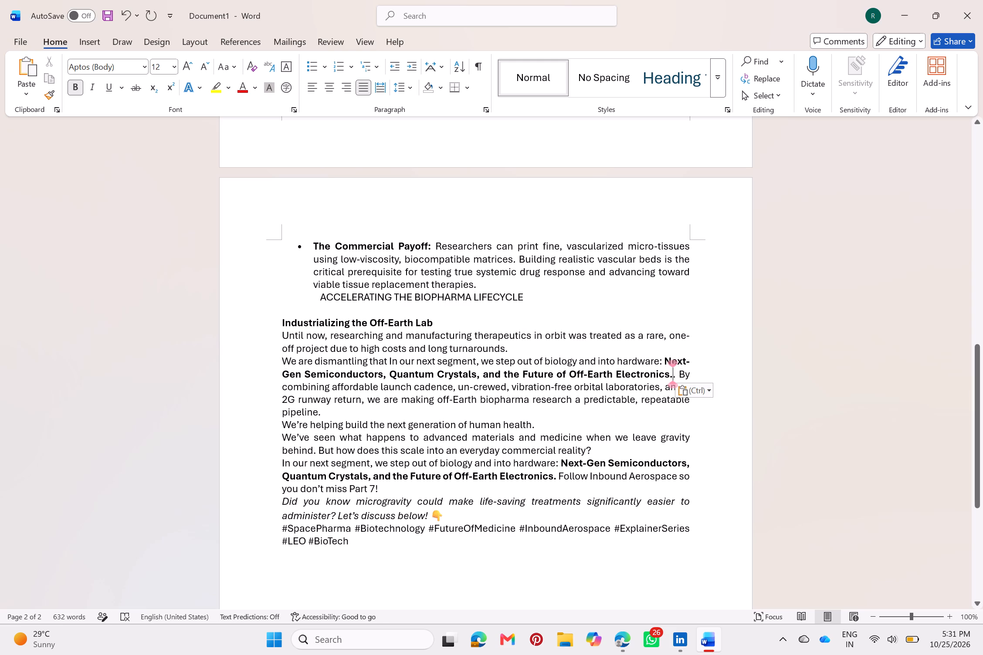
key("ctrl+z")
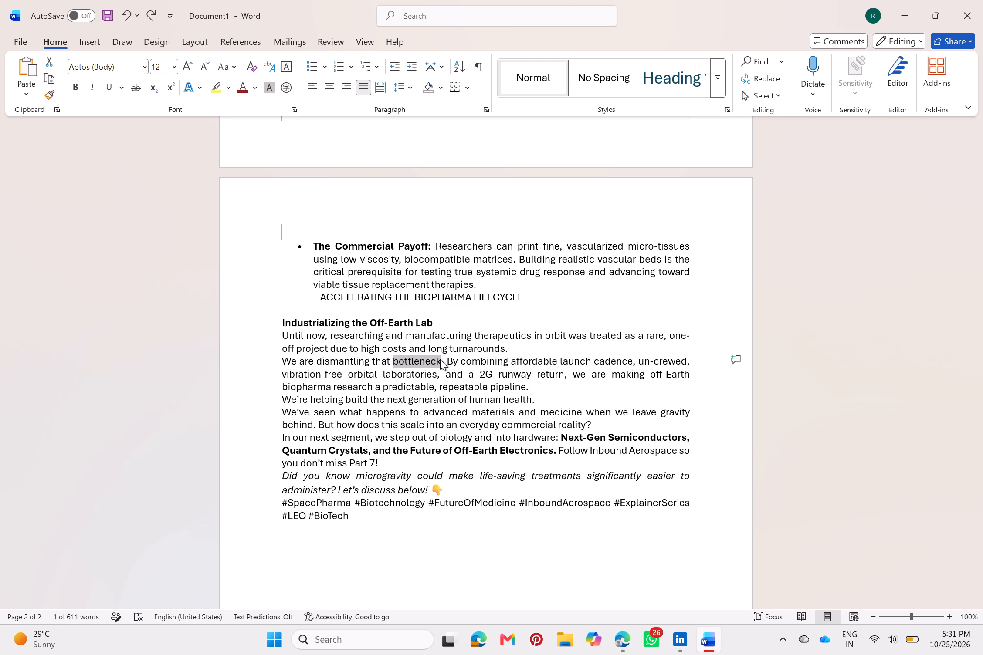
type("hold up")
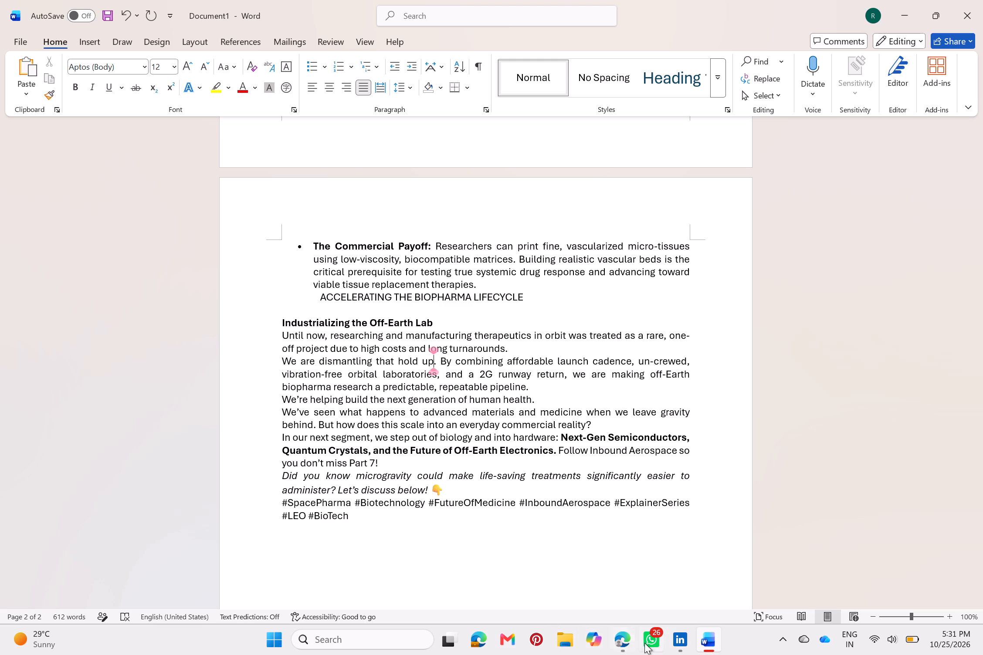
Switch back to the Edge browser, search for "vibration free synonym", and look over the results.
left_click(619, 644)
triple_click(288, 92)
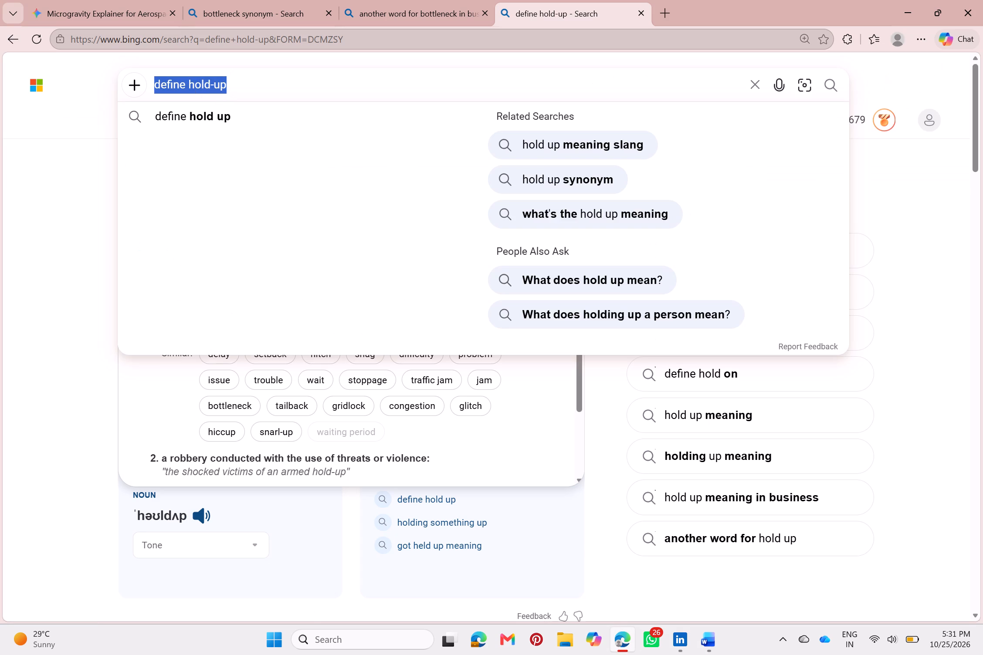
type("vibration free syn")
key("Down")
key("Return")
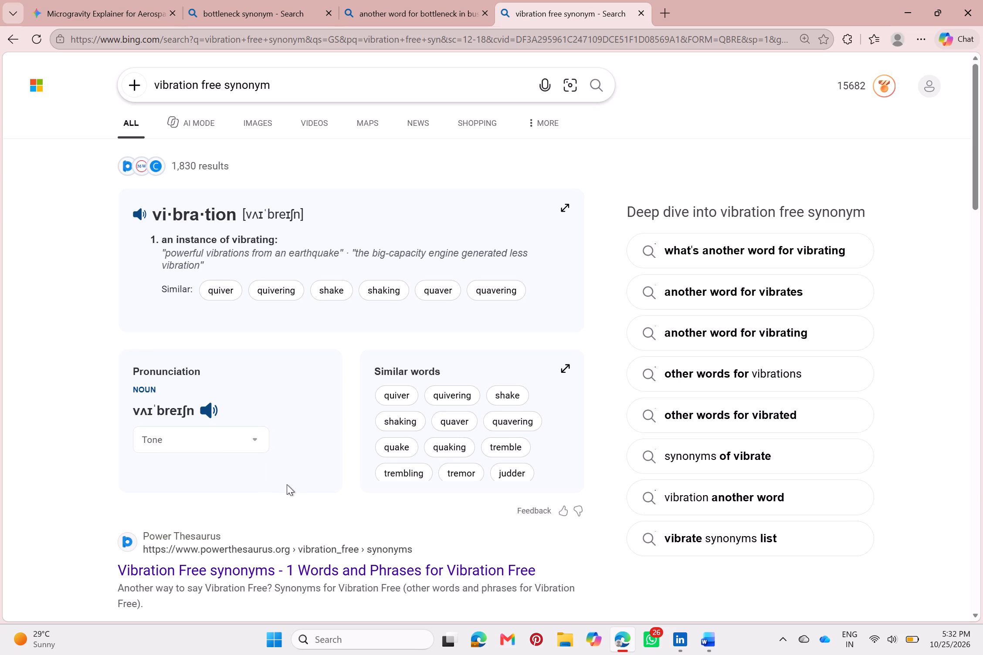
scroll(287, 484, "down", 6)
scroll(287, 484, "up", 9)
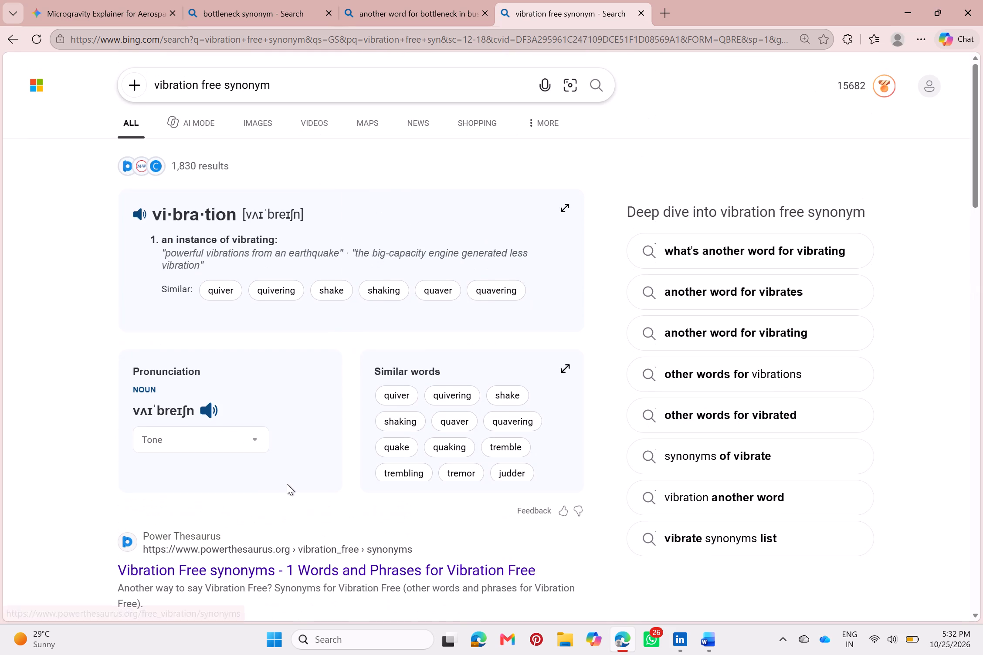
Claim the pending Microsoft Rewards points for the first search of the day.
left_click(879, 88)
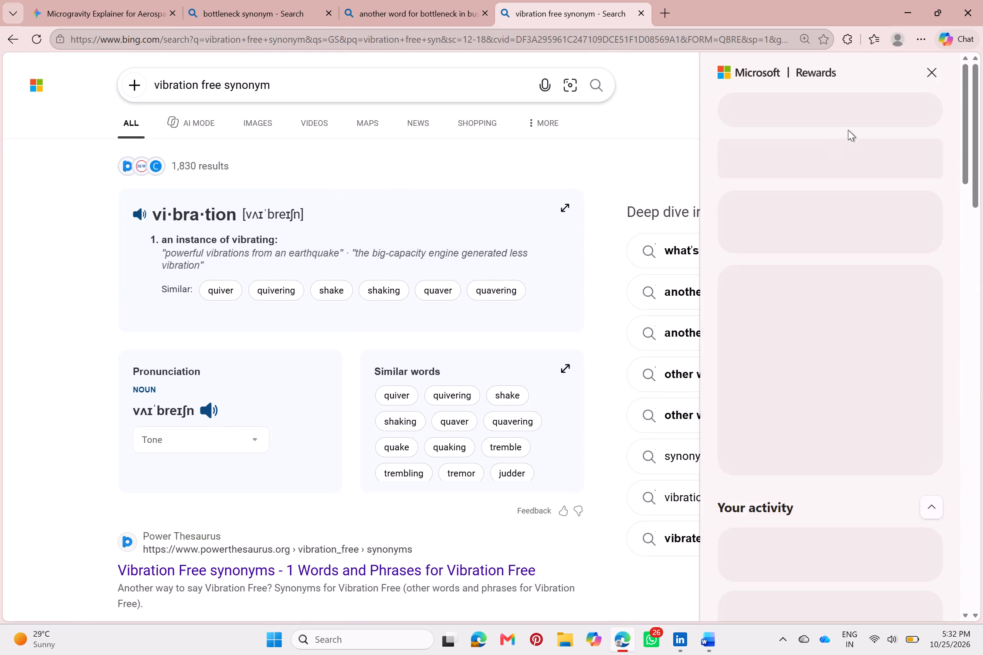
left_click(909, 156)
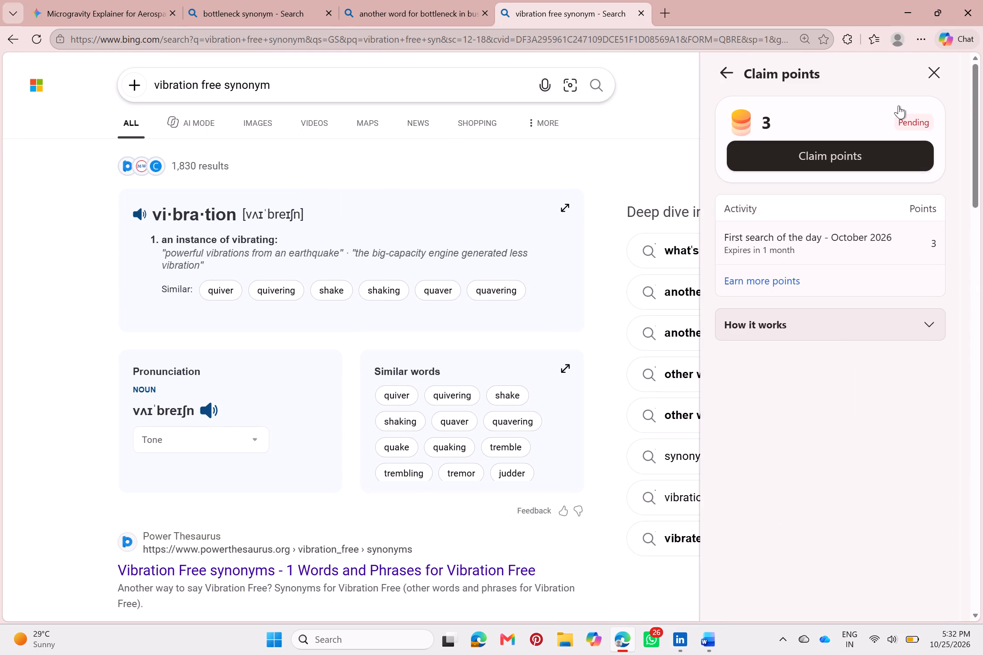